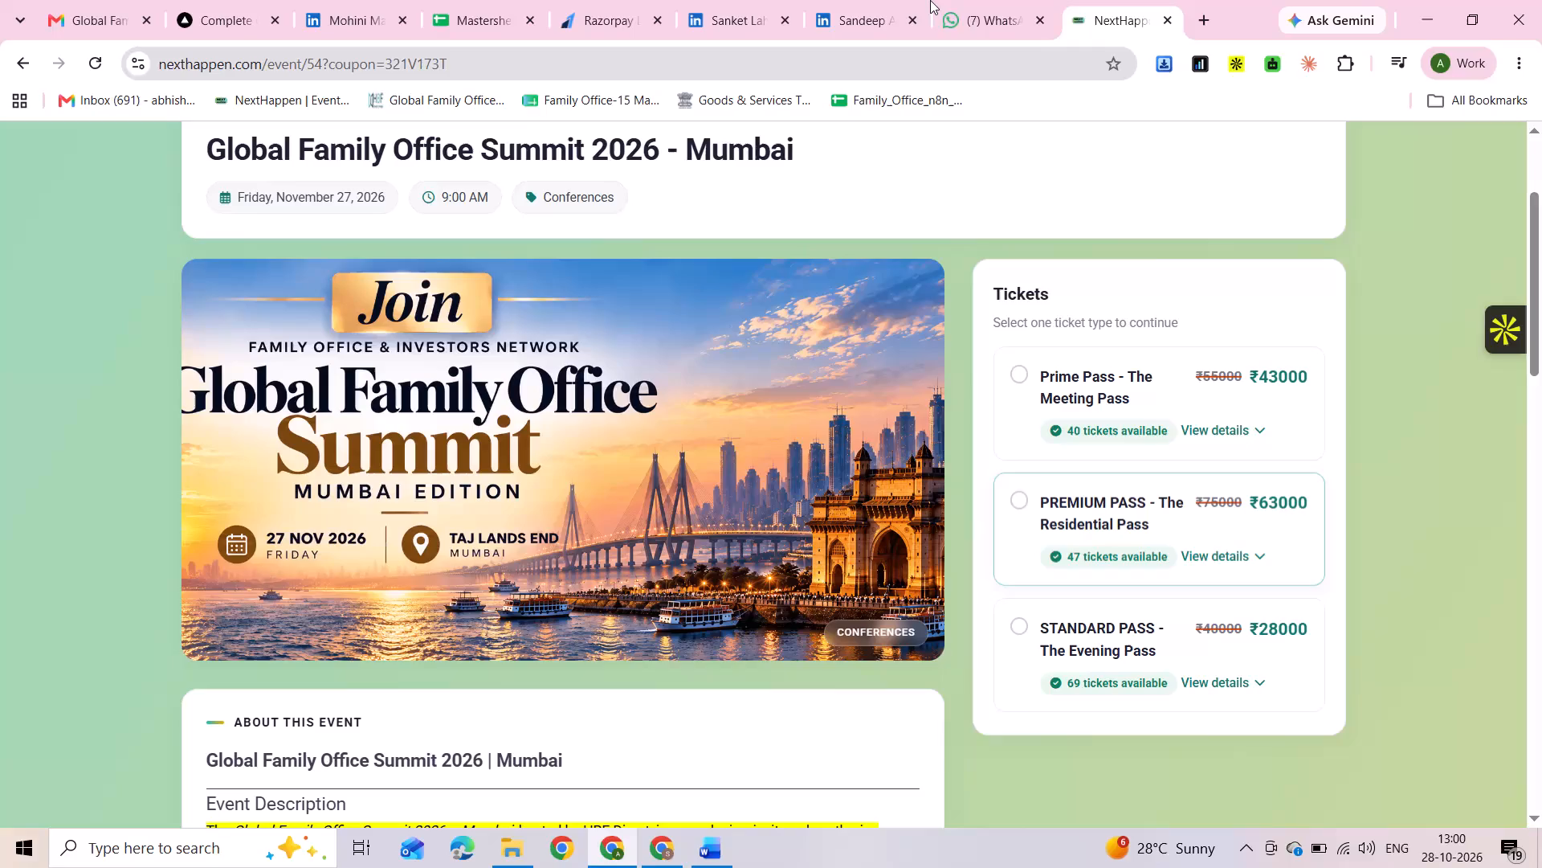
Return from Sanket's record to the campaign's negotiation leads in the CRM and open Prasoon's lead record.
left_click(214, 13)
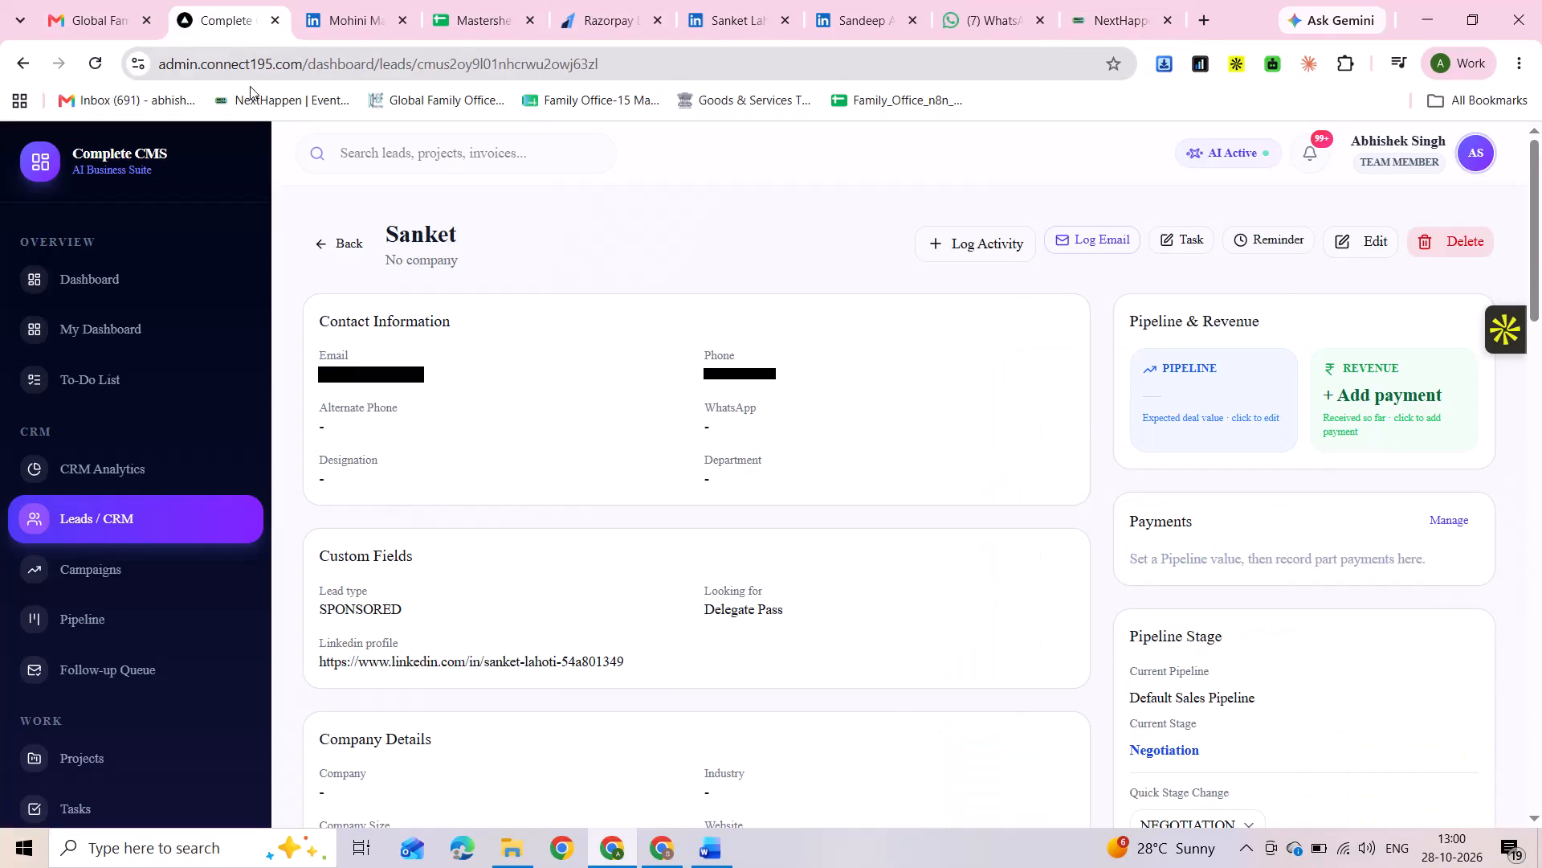
left_click(330, 244)
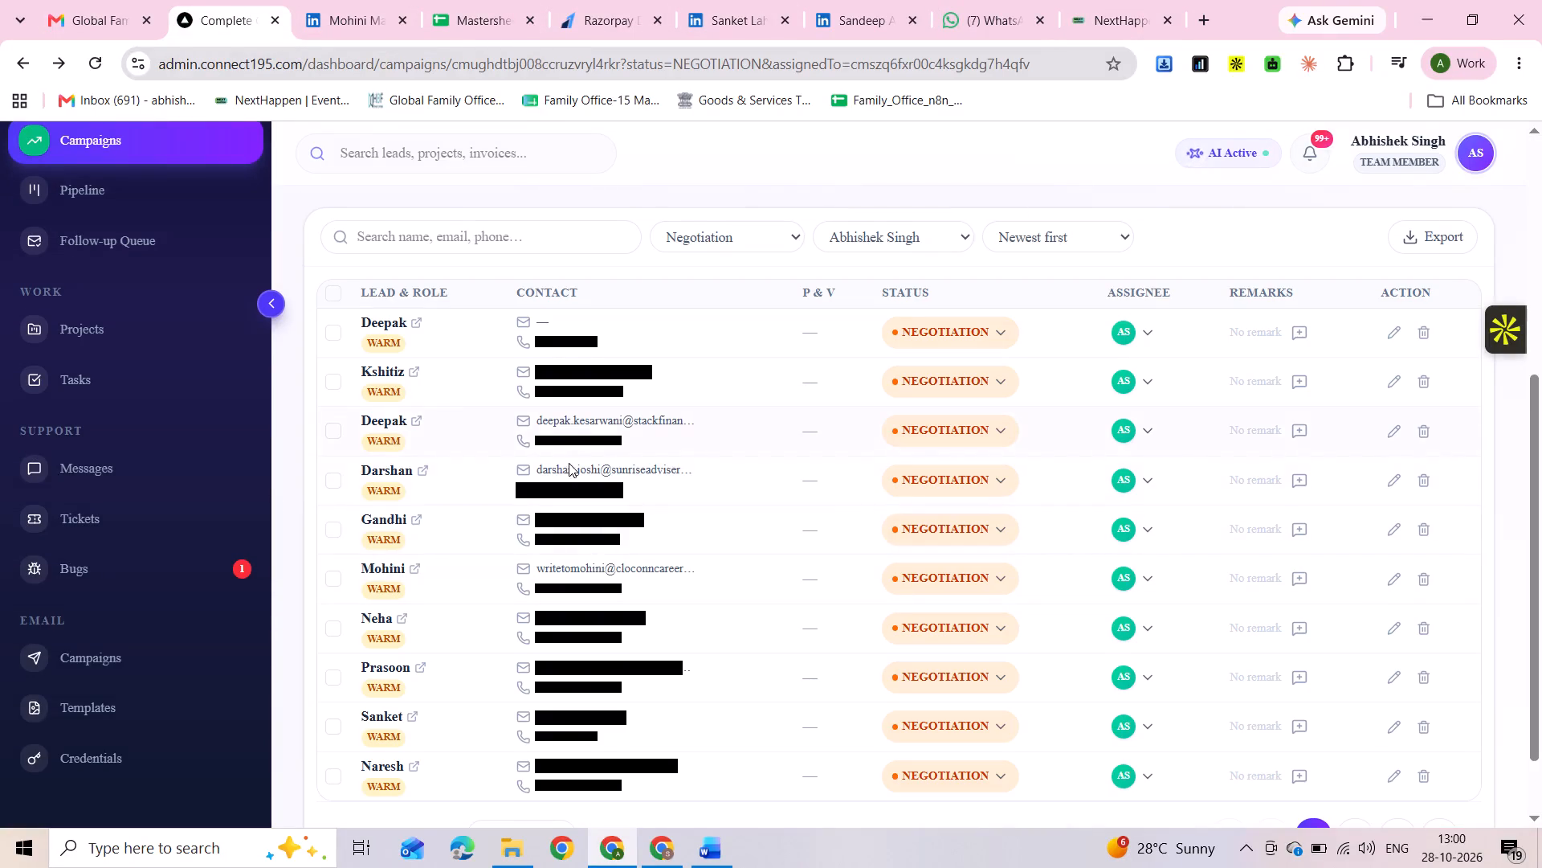
left_click(385, 666)
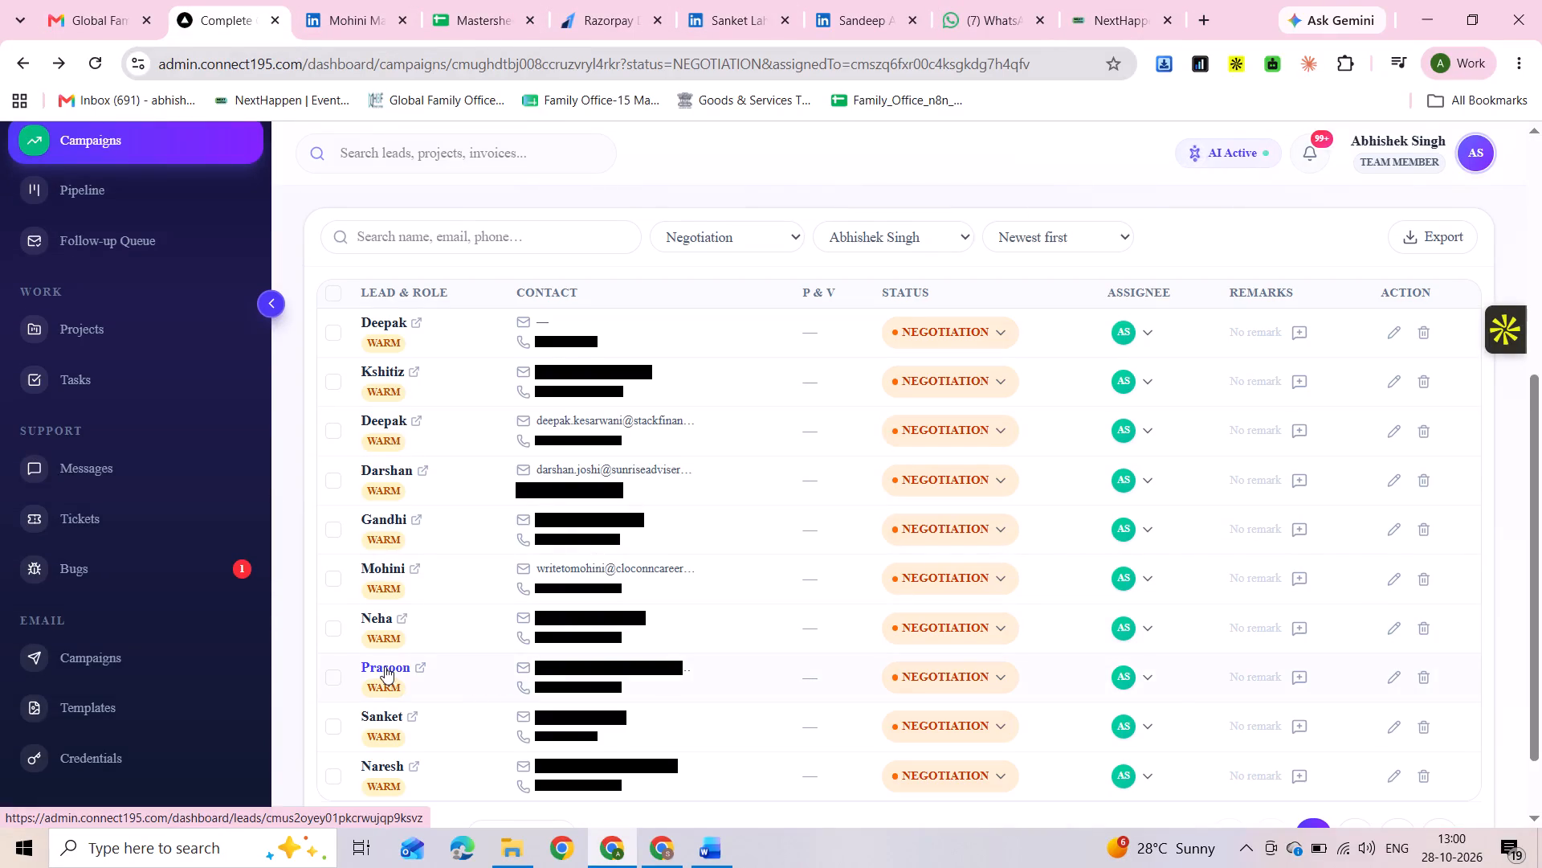
Review Prasoon's lead record, including the activity timeline, discussion notes, custom fields, contact information and pipeline stage.
scroll(618, 669, "down", 7)
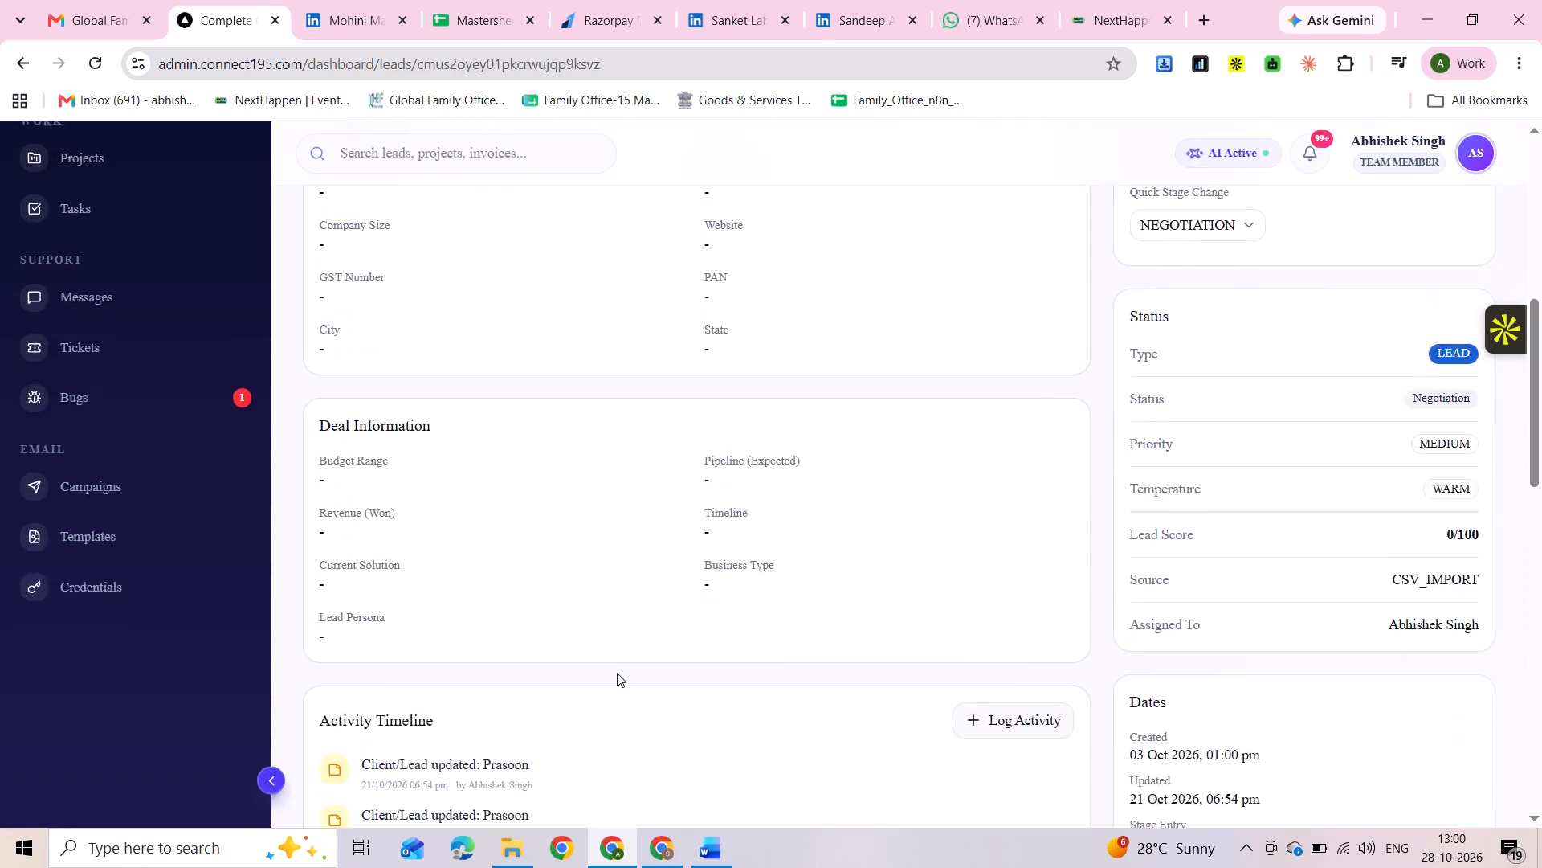
scroll(616, 678, "down", 3)
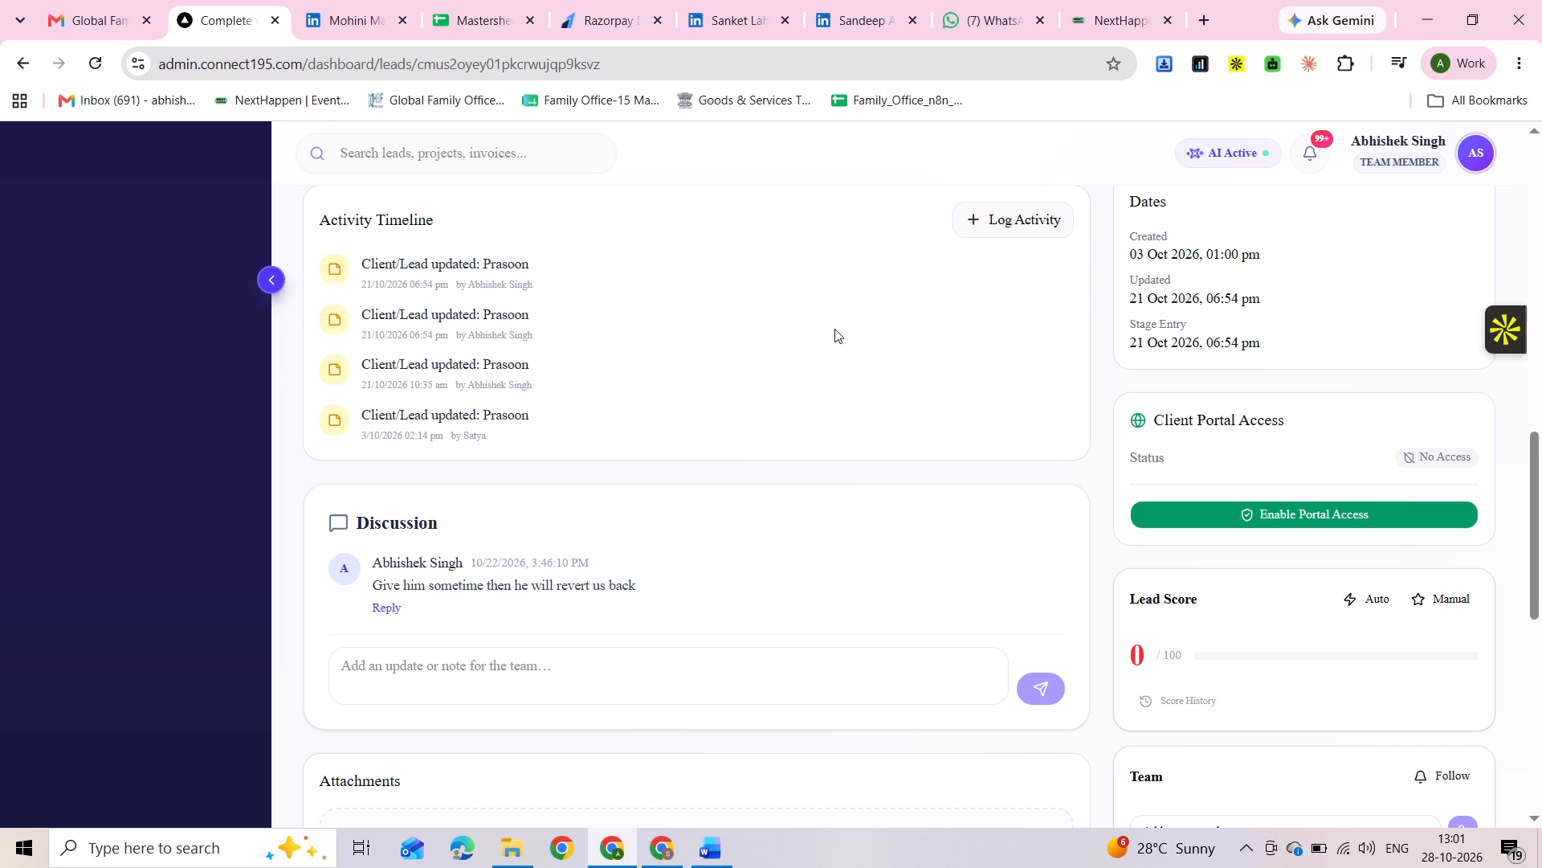
scroll(831, 332, "up", 1)
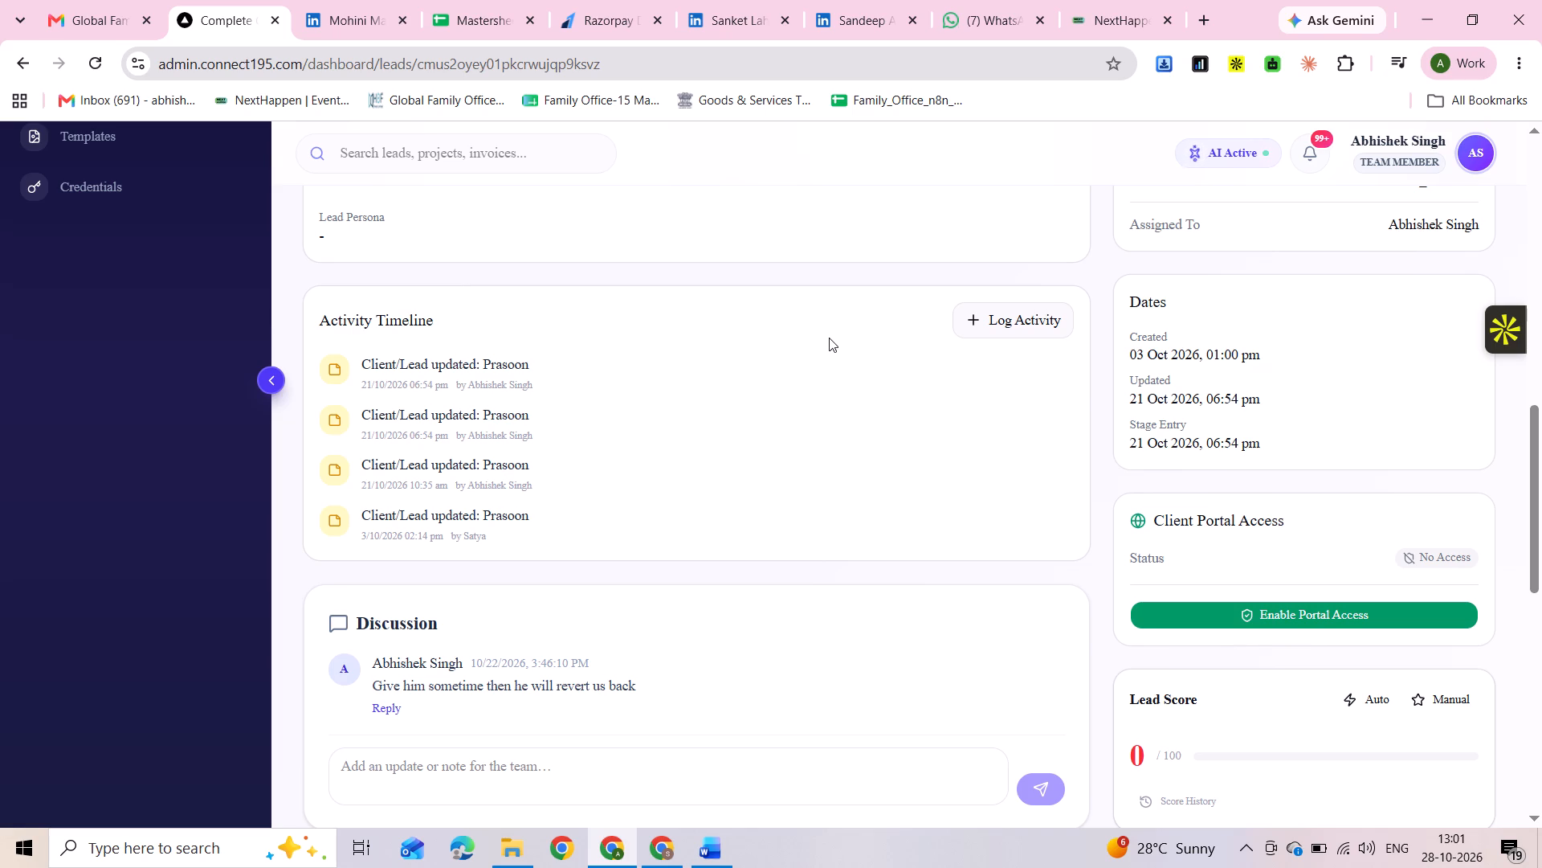
scroll(848, 438, "down", 1)
scroll(845, 449, "up", 5)
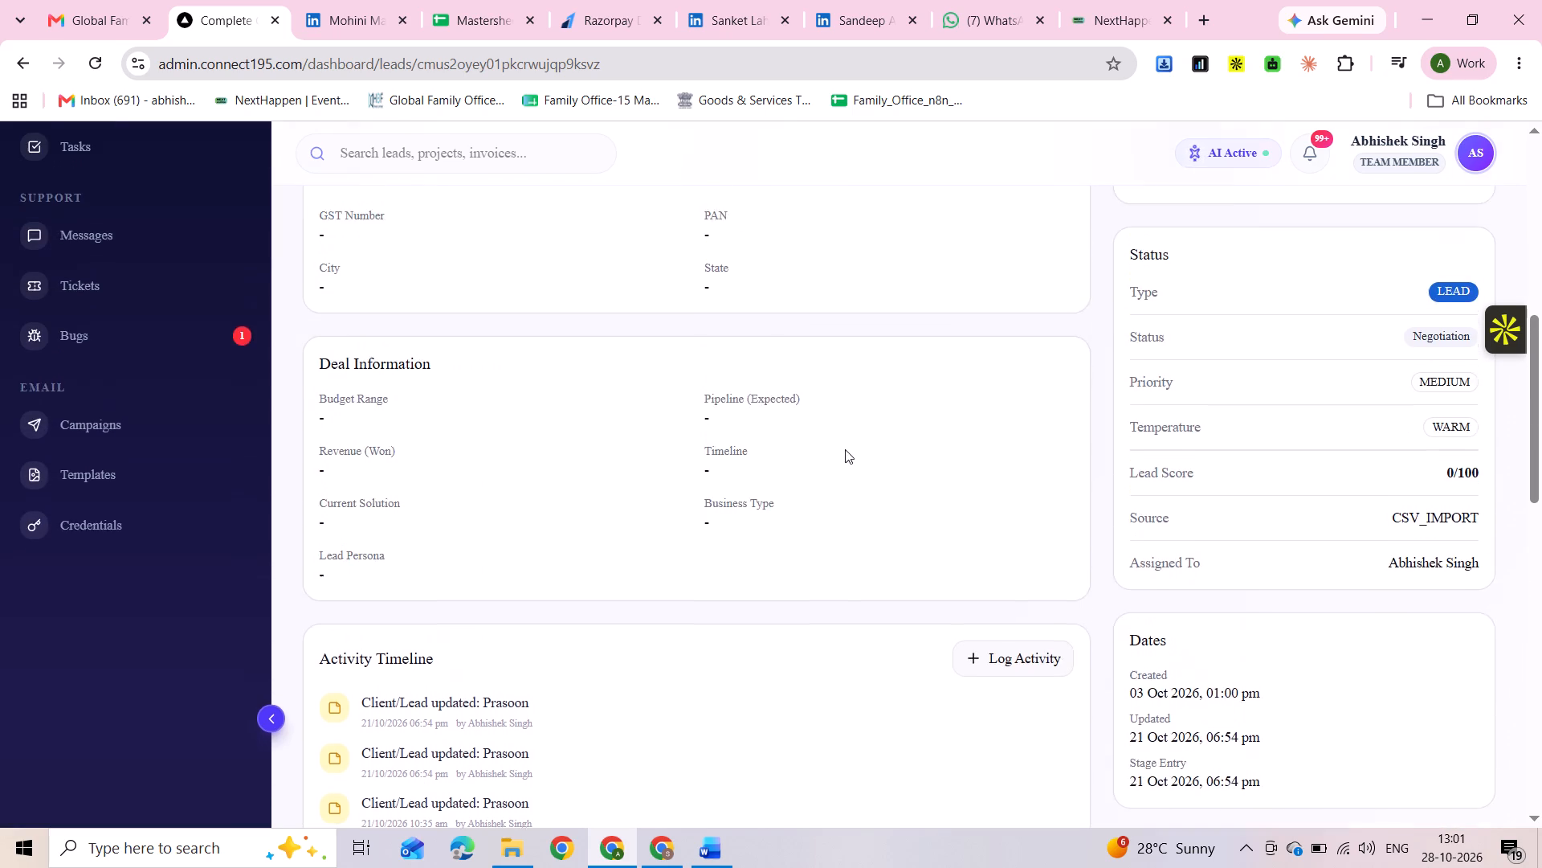
scroll(845, 449, "up", 3)
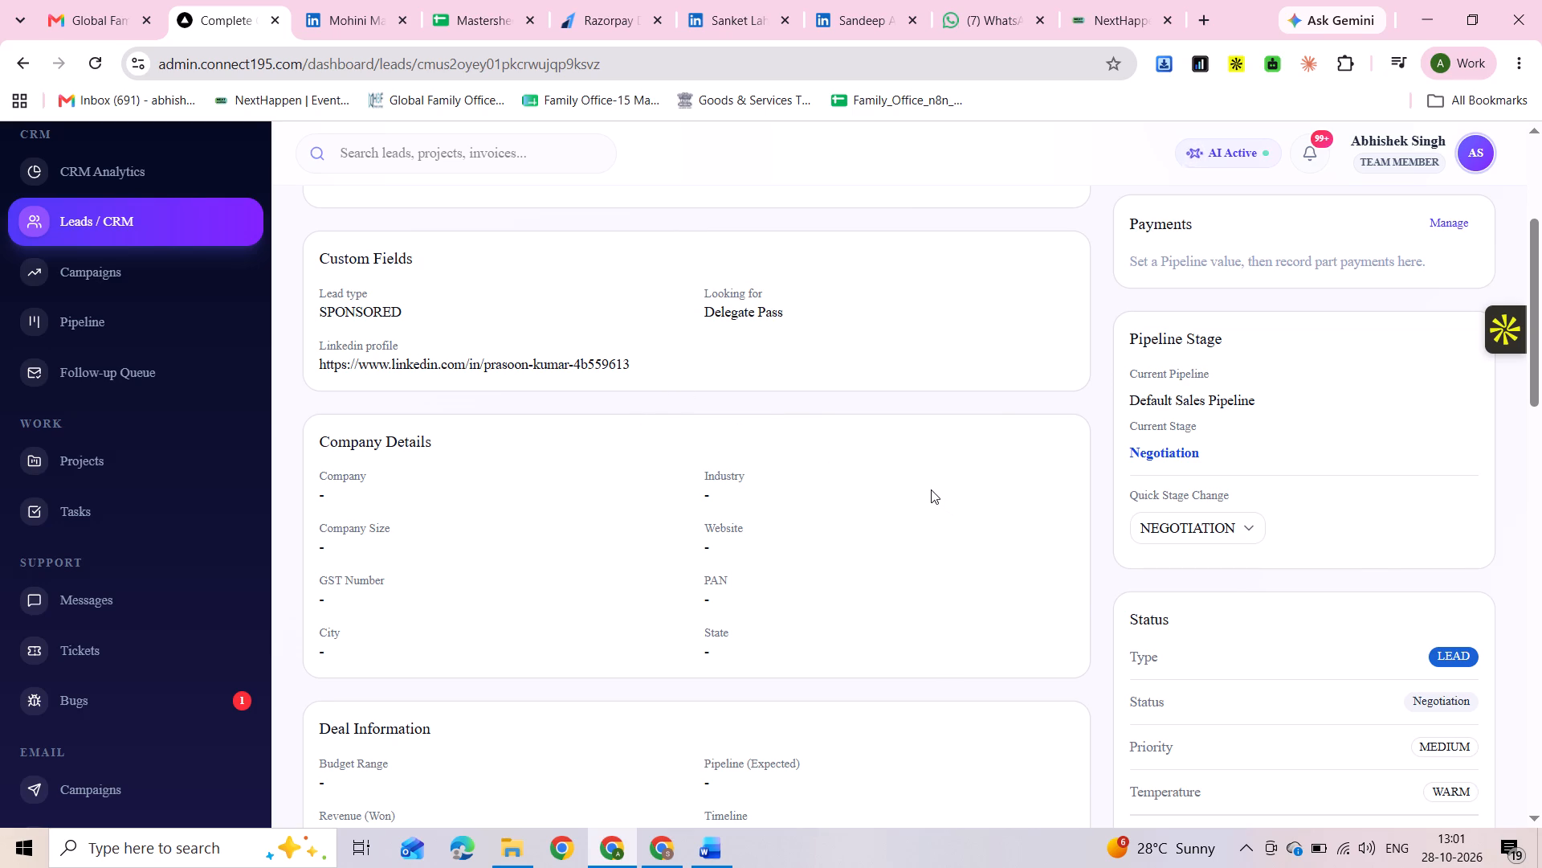
scroll(931, 489, "up", 2)
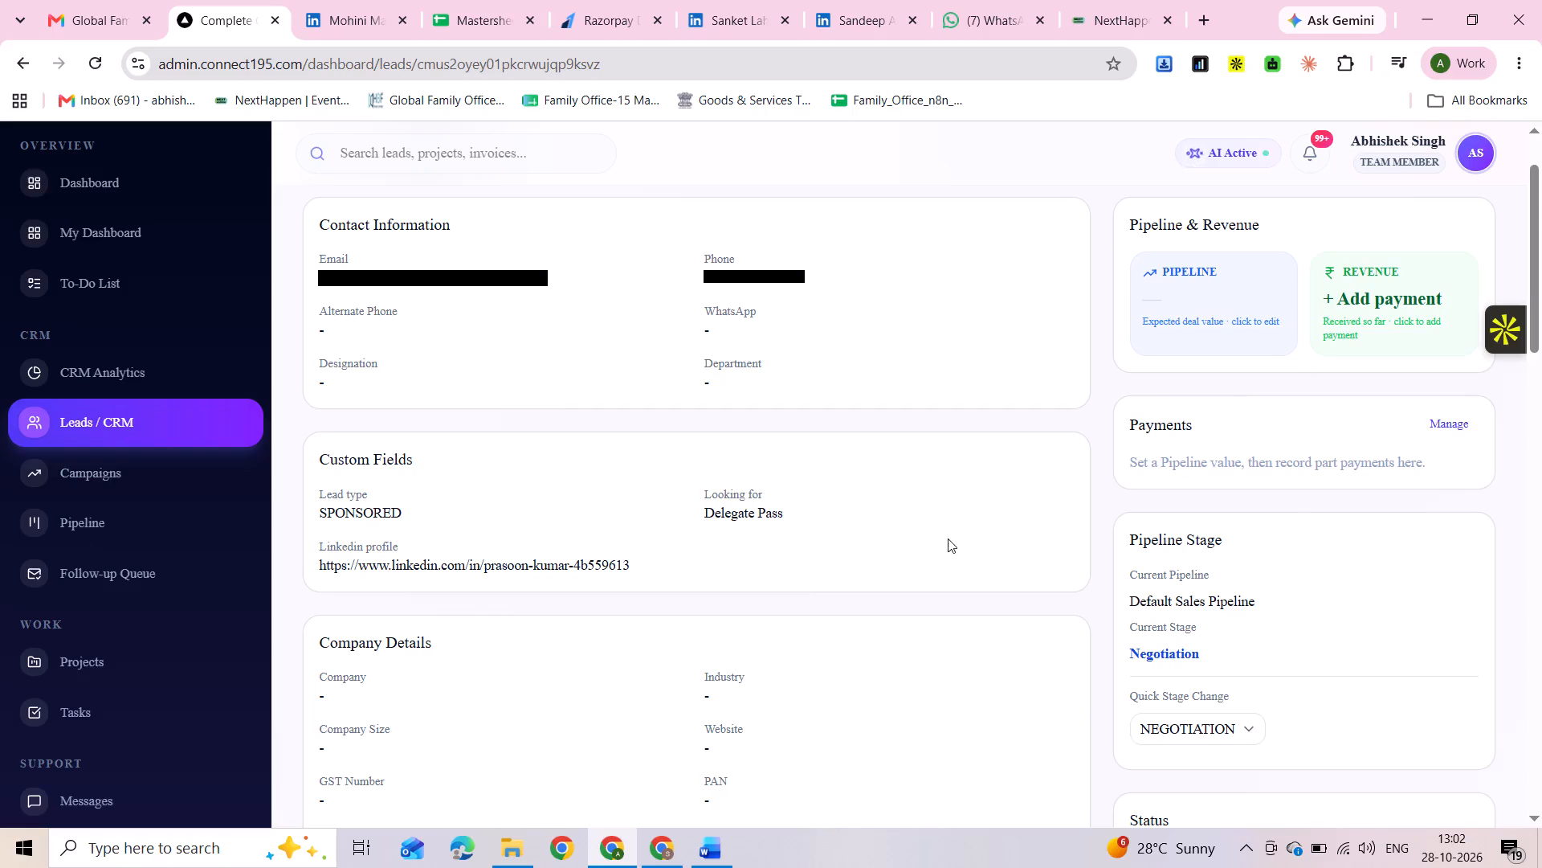
scroll(961, 566, "down", 2)
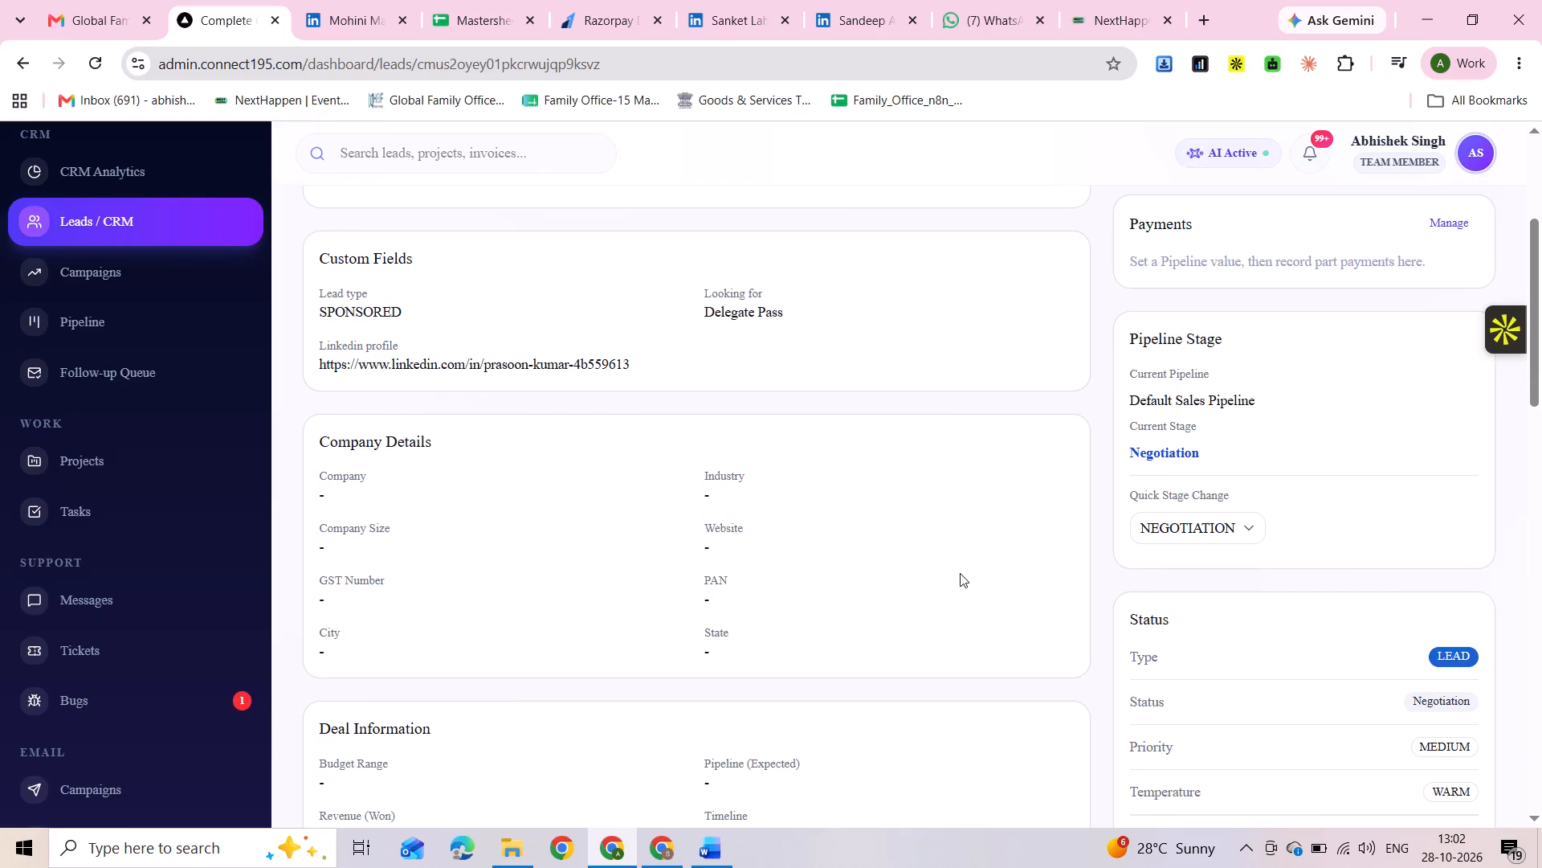
left_click(1194, 530)
left_click(924, 510)
Draft a discussion note on Prasoon's lead reading "He is making his mind and give the confirmation after Diwali.".
scroll(923, 510, "up", 4)
scroll(857, 557, "down", 5)
scroll(714, 600, "down", 4)
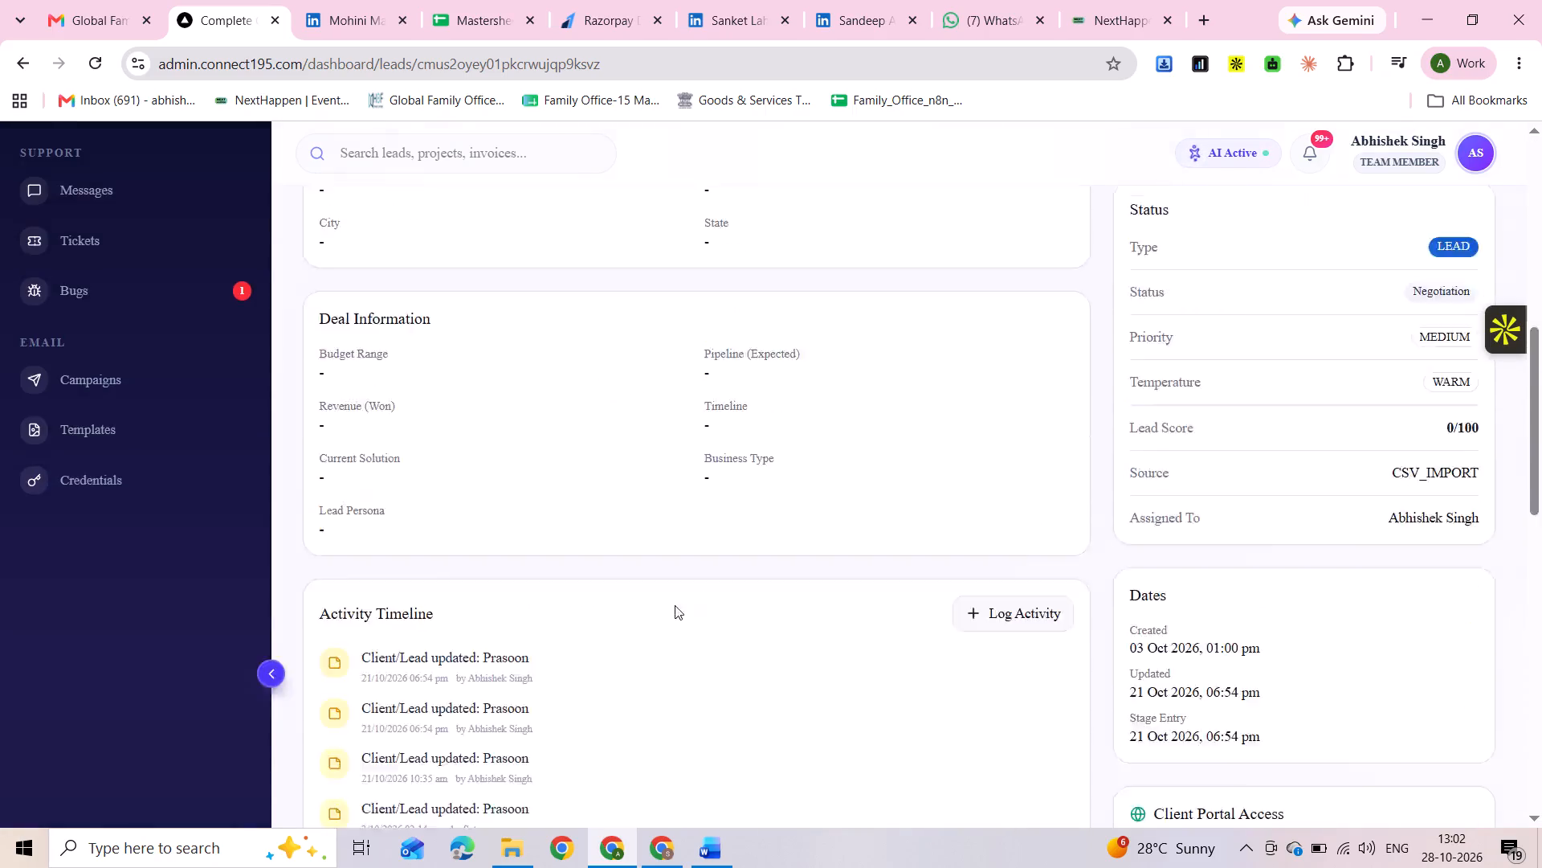
scroll(417, 710, "down", 3)
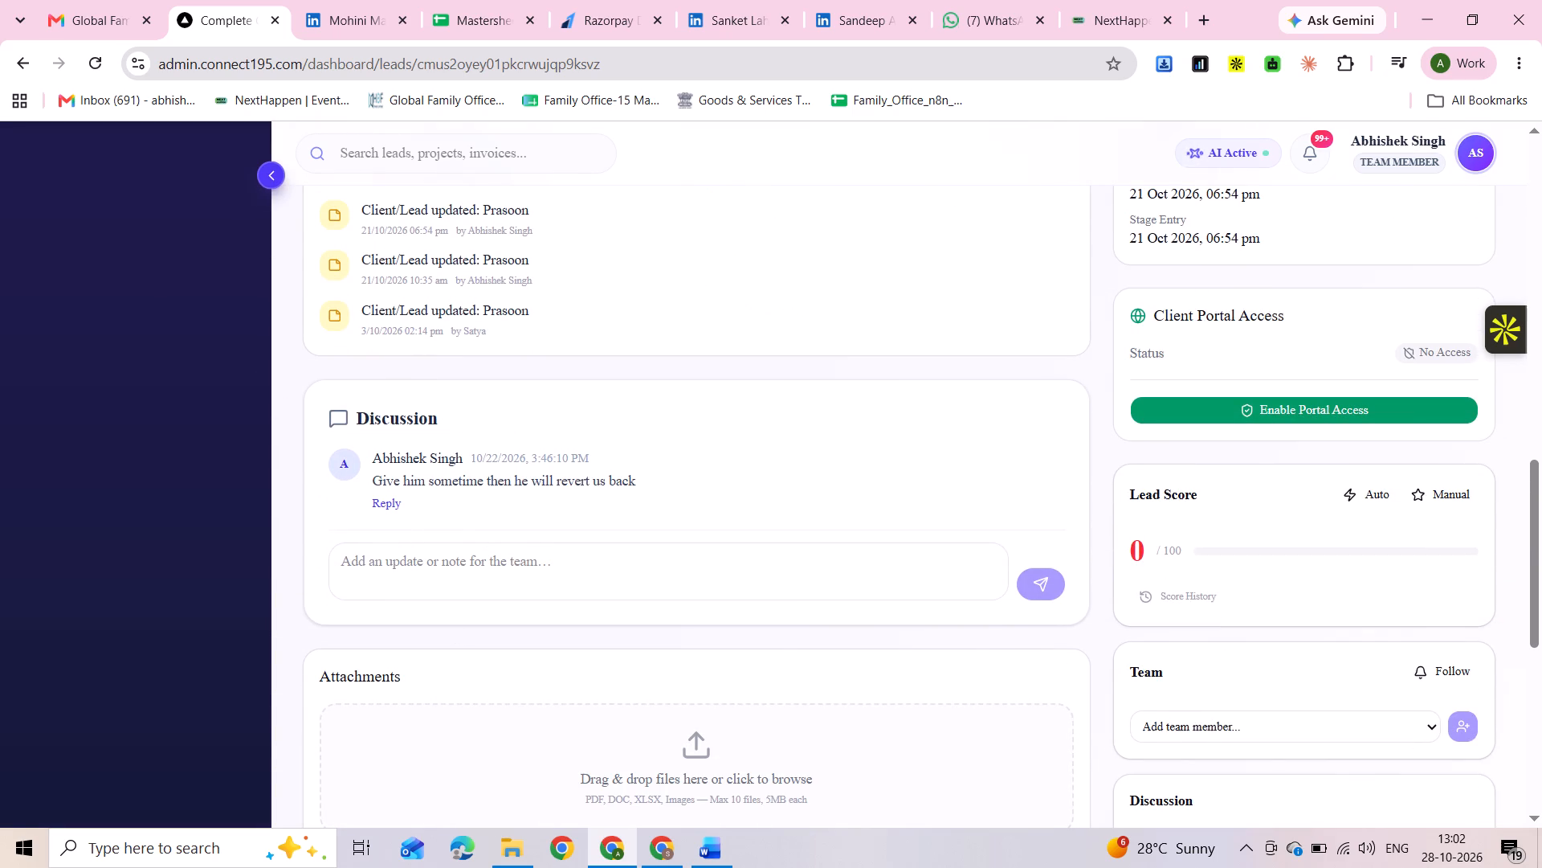
left_click(459, 561)
type("He")
key("space")
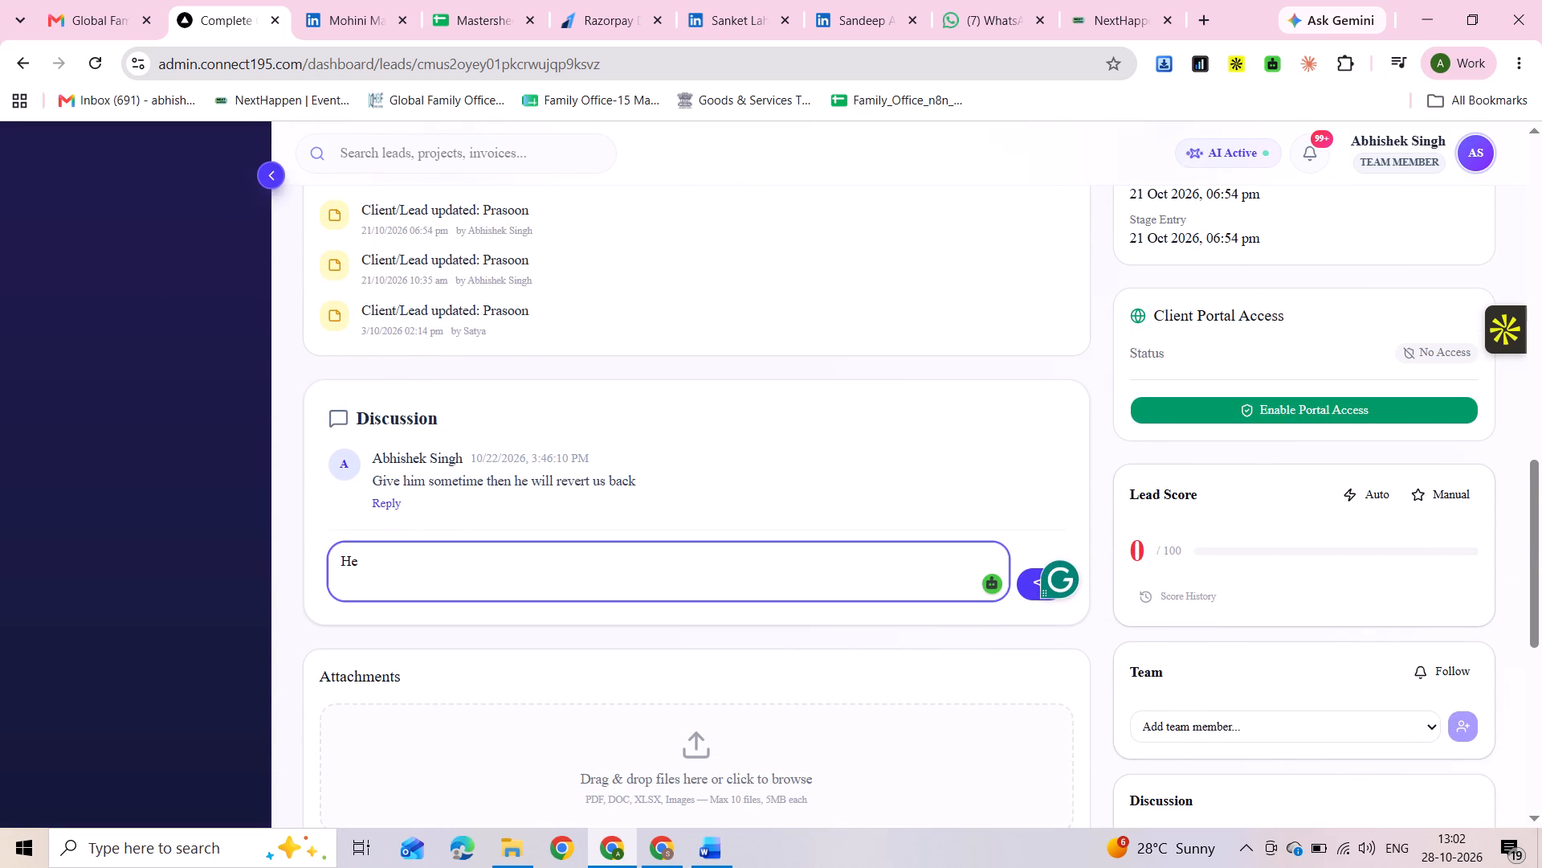
key("i")
type("s making")
key("space")
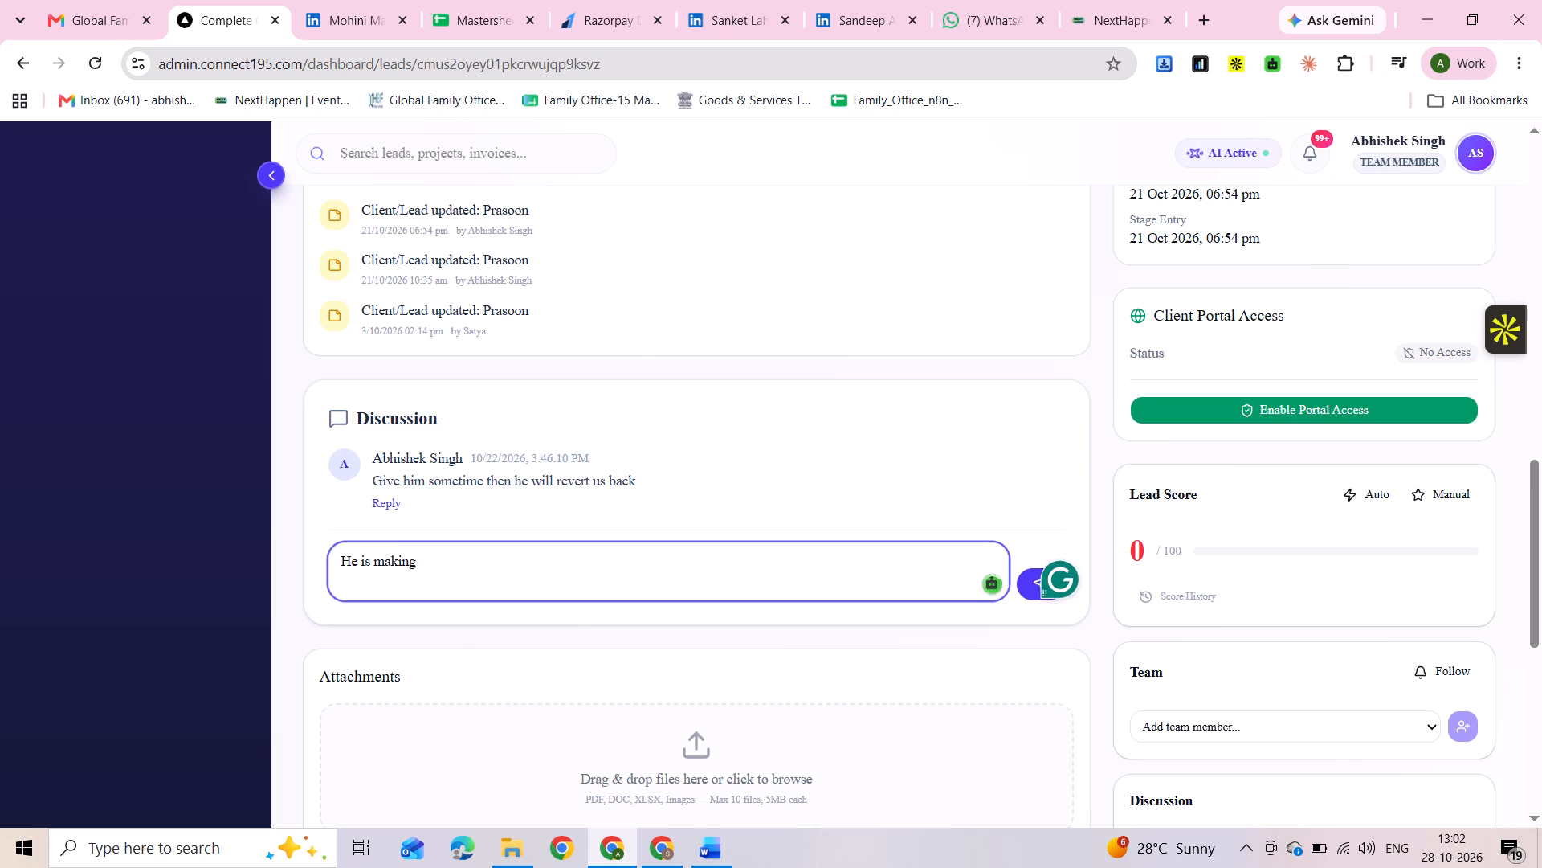
type("his mind")
key("space")
type("and")
key("space")
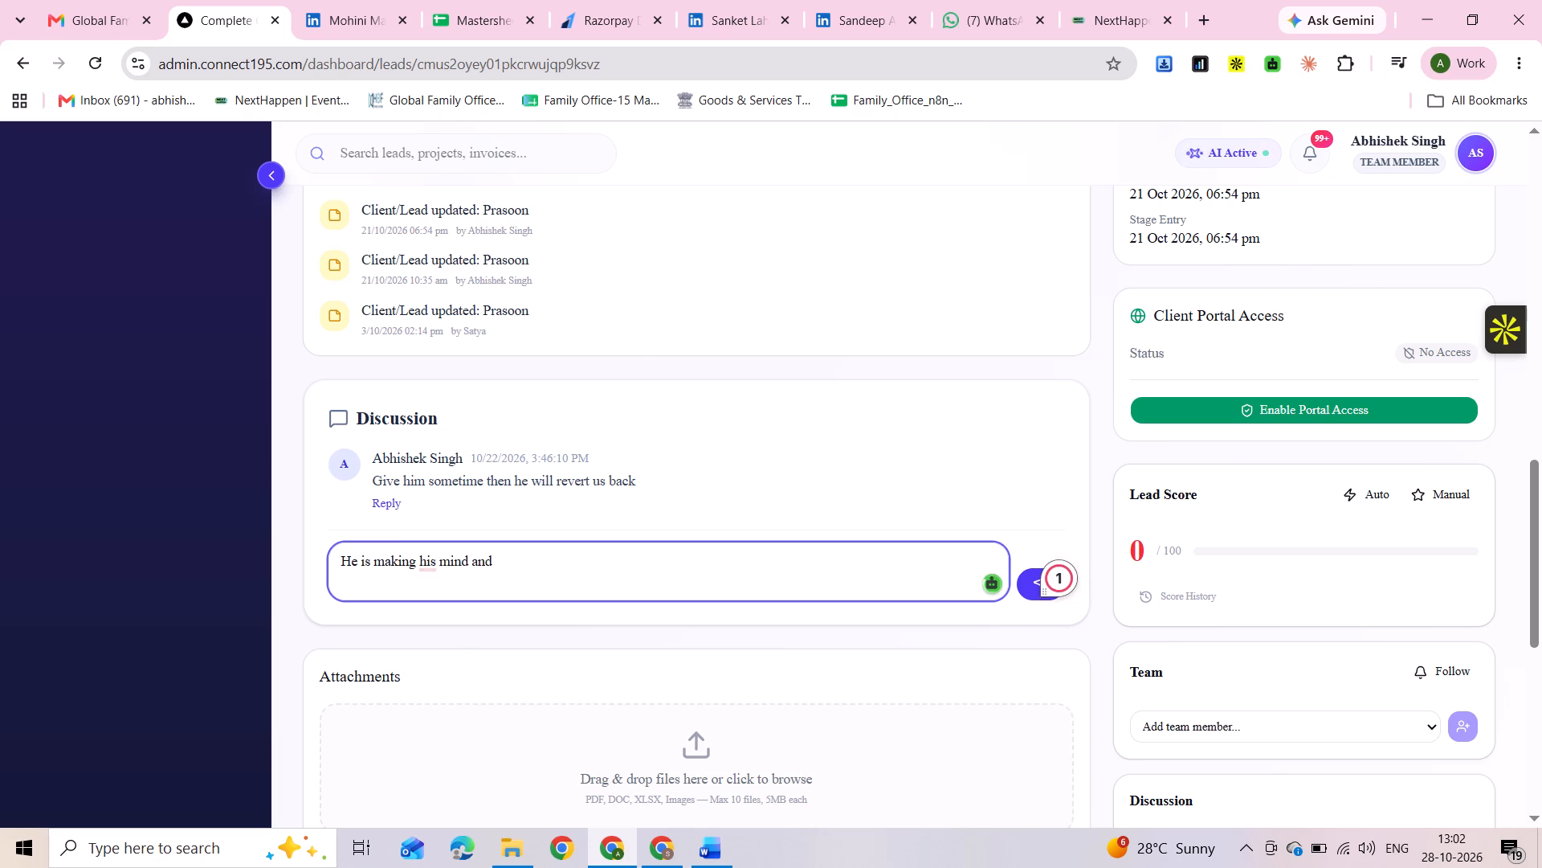
type("give the confirmation")
key("space")
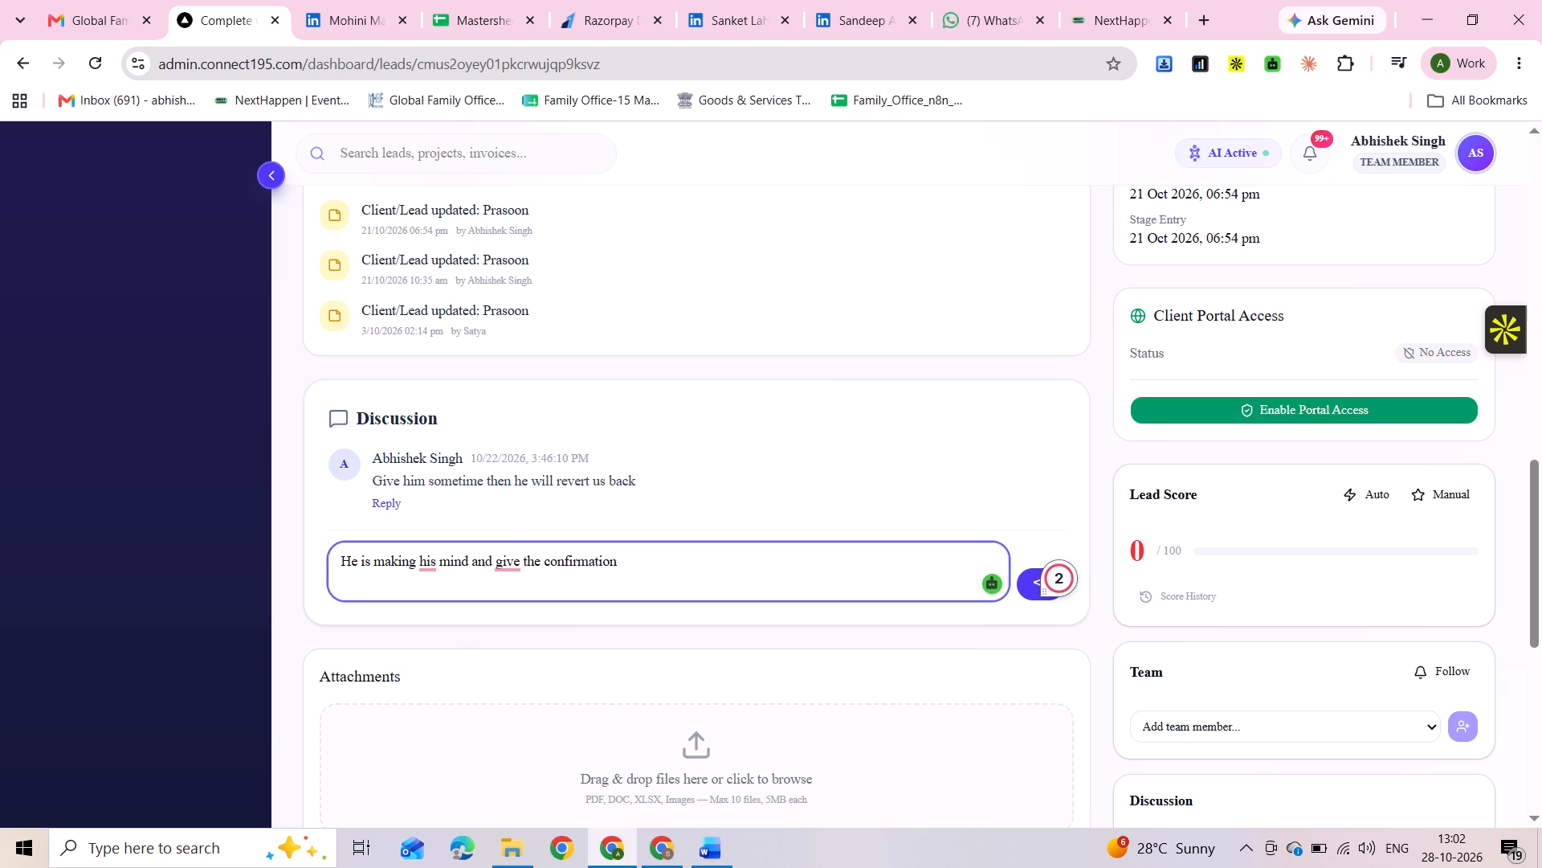
type("before")
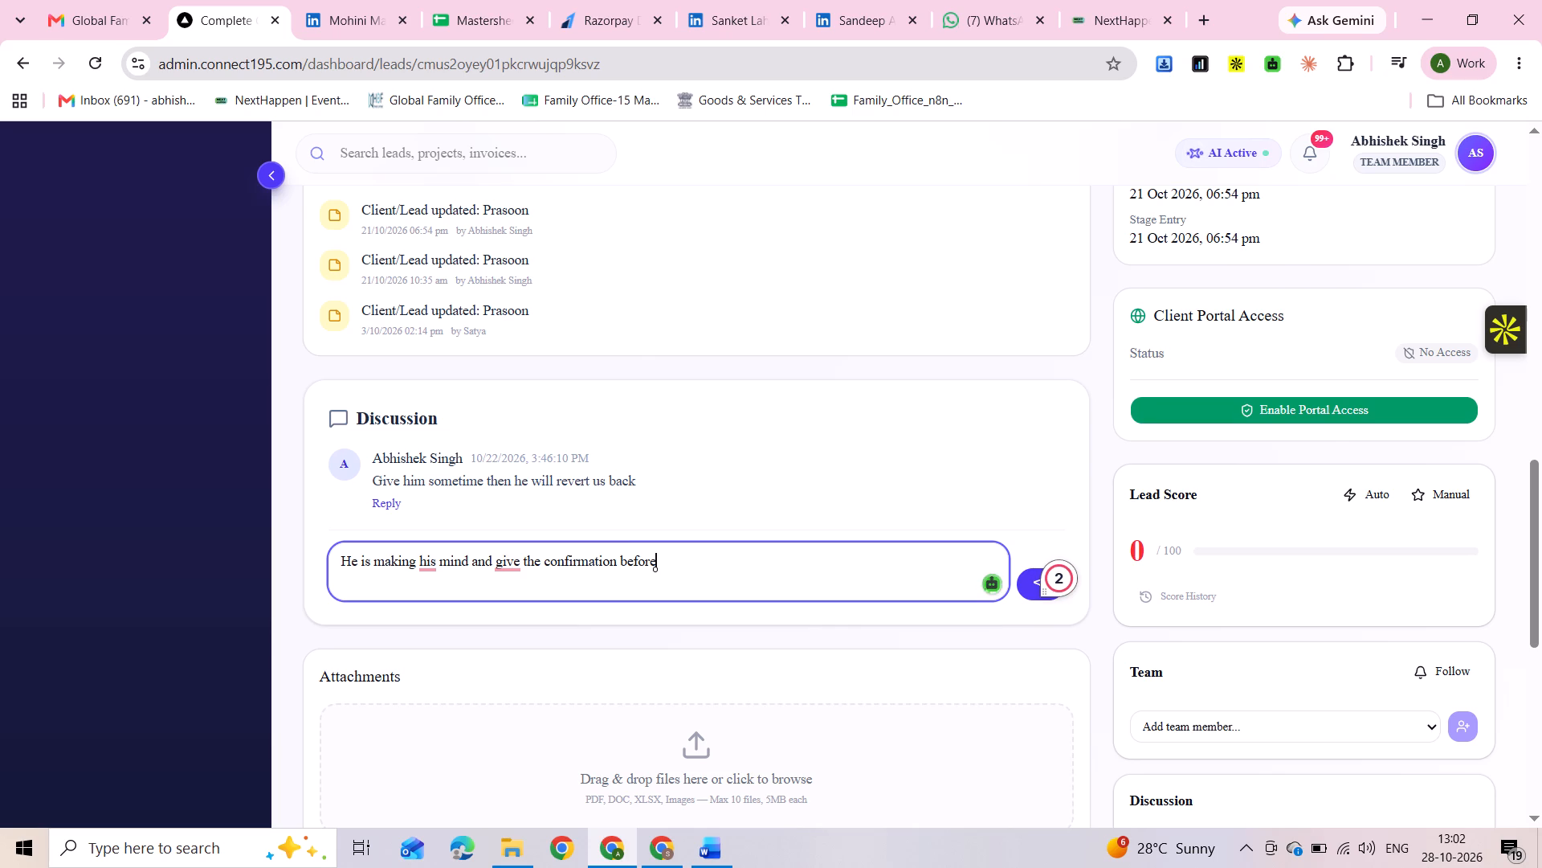
key("BackSpace")
key("BackSpace")
key("BackSpace")
key("BackSpace")
key("BackSpace")
key("BackSpace")
type("after")
key("space")
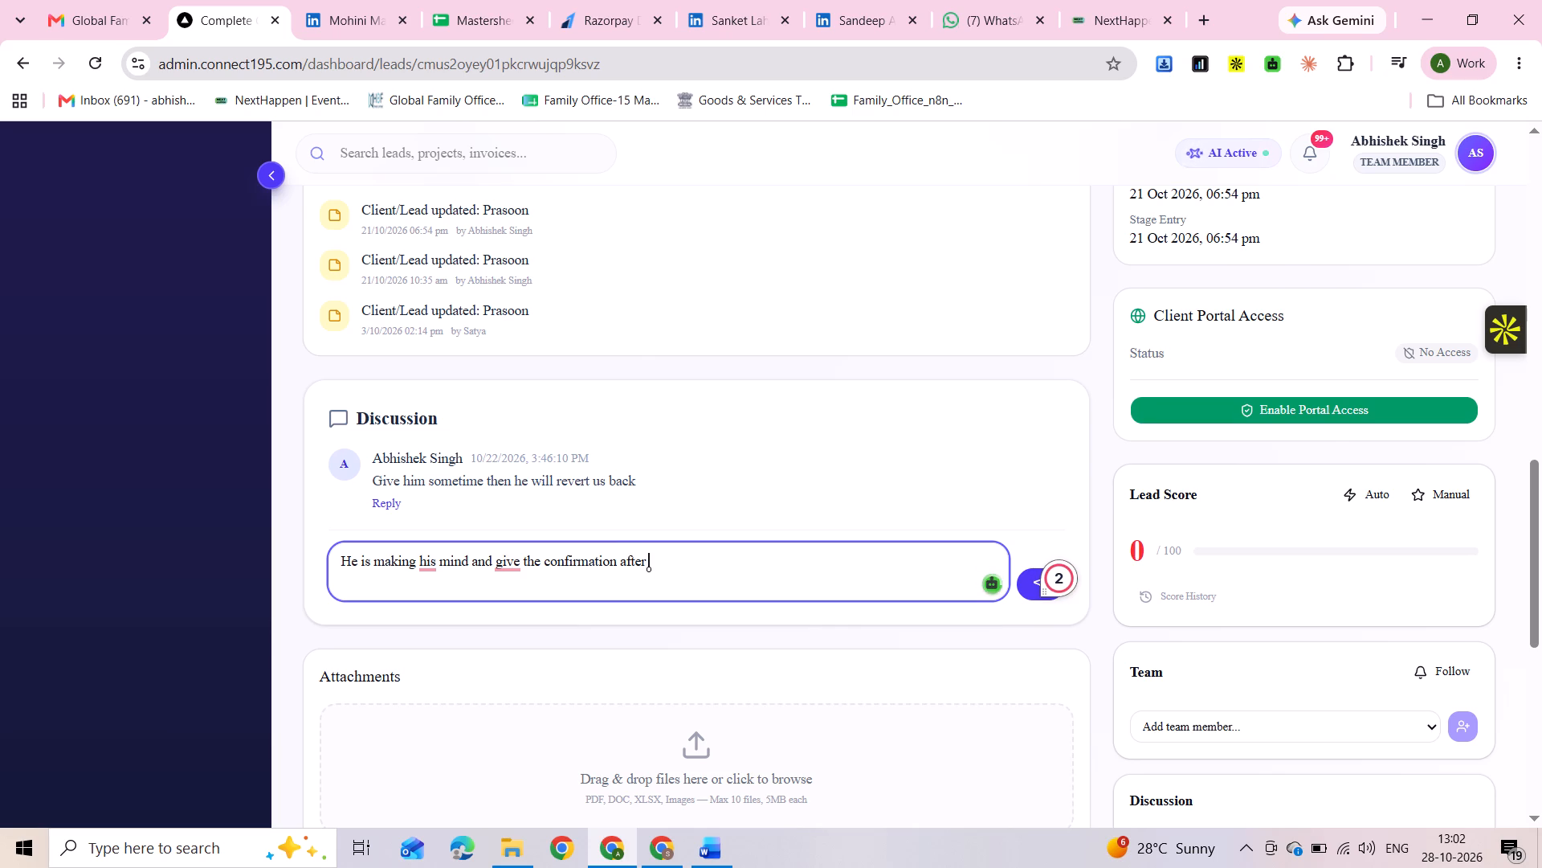
type("Diwali")
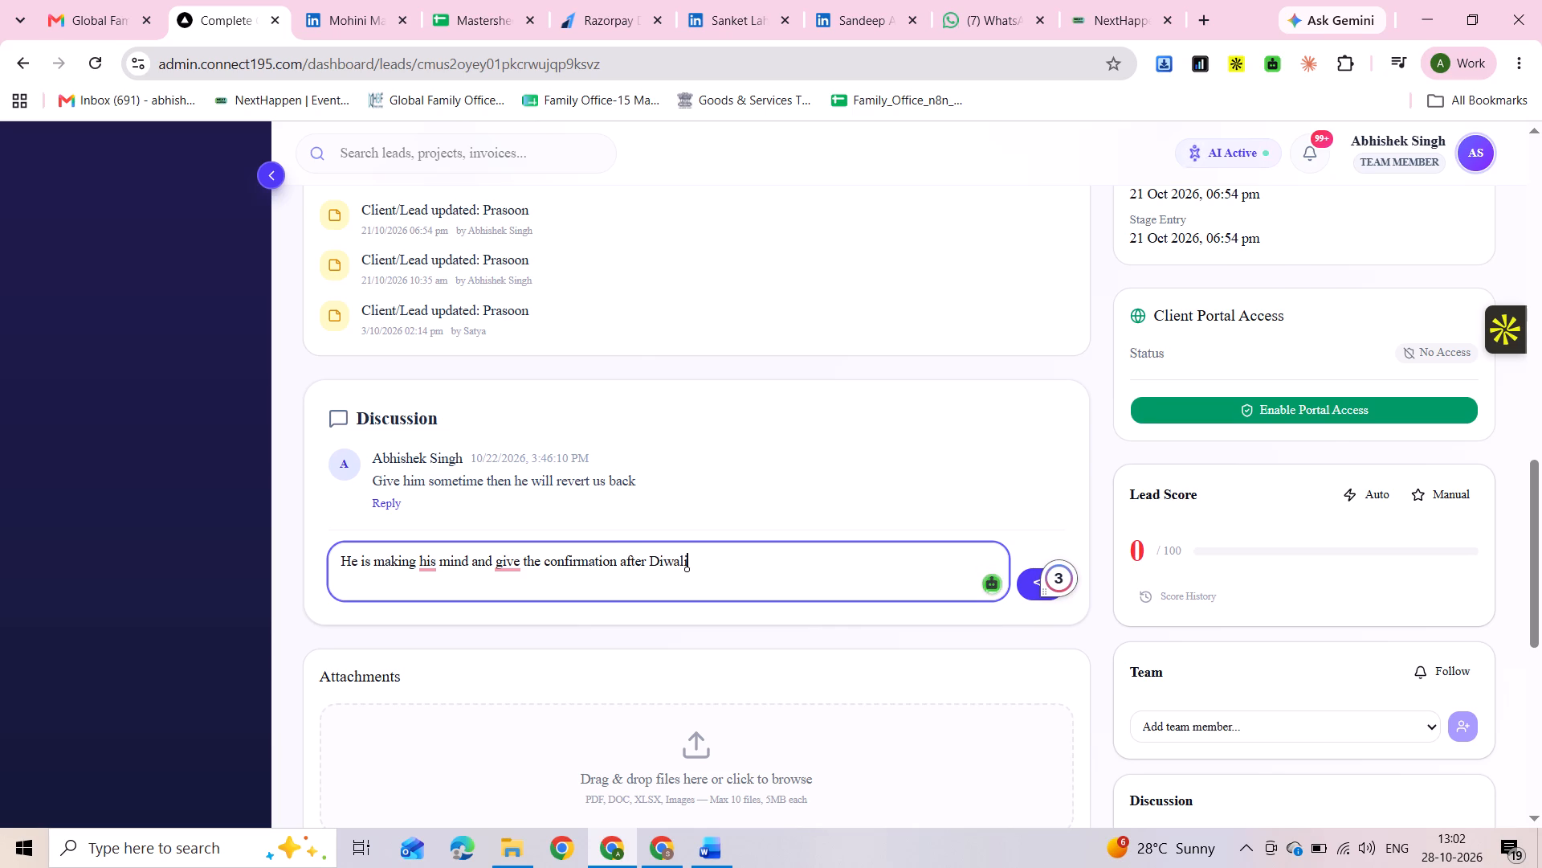
key("period")
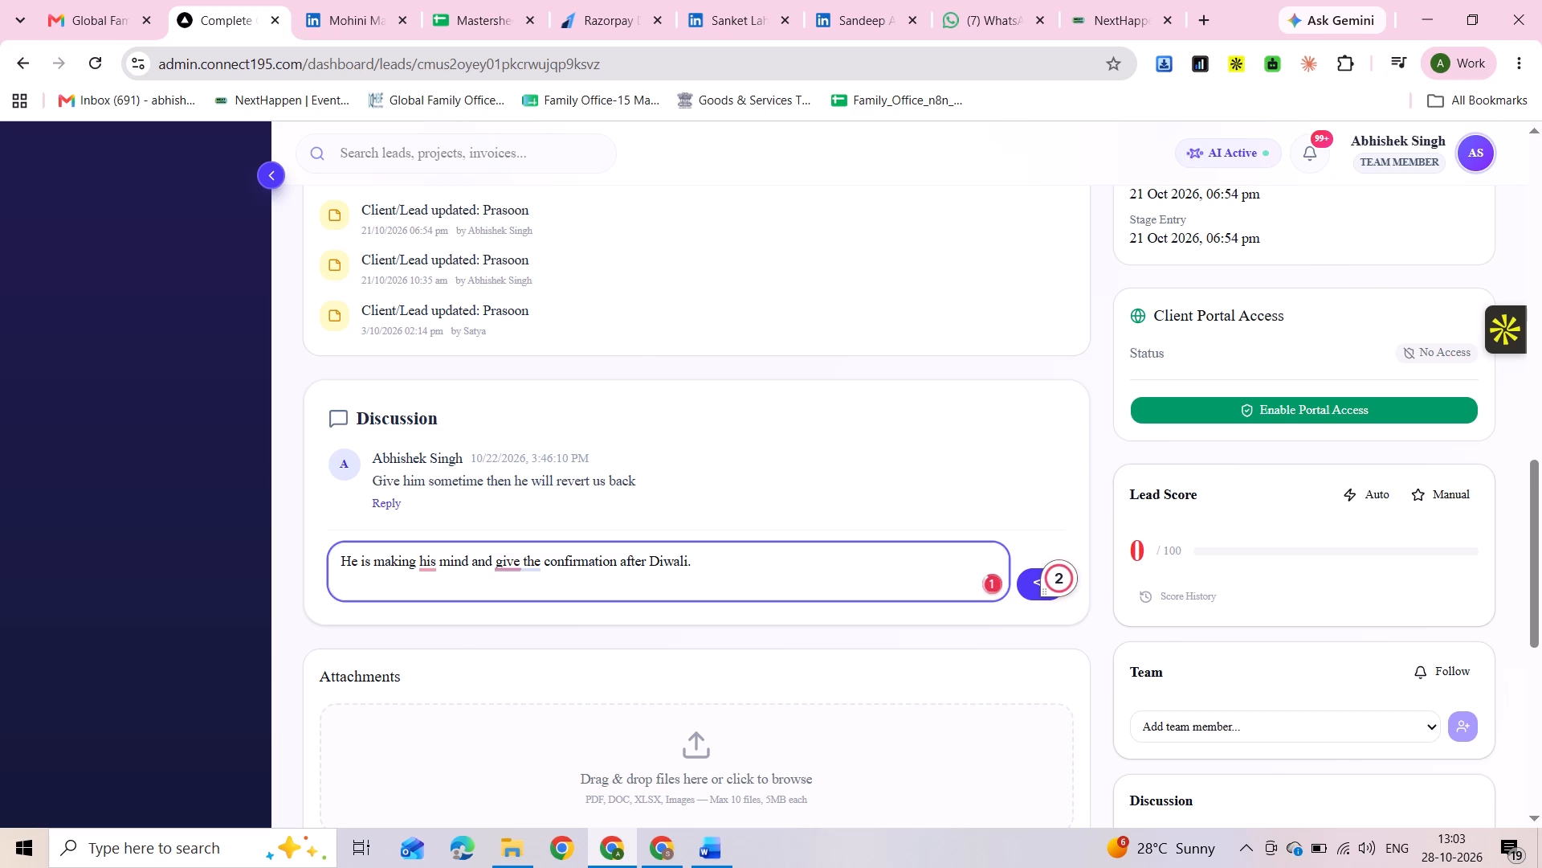
Add a second line to the draft note reading "Provide him the best deal".
key("shift+Return")
type("Provide him the best deal")
key("space")
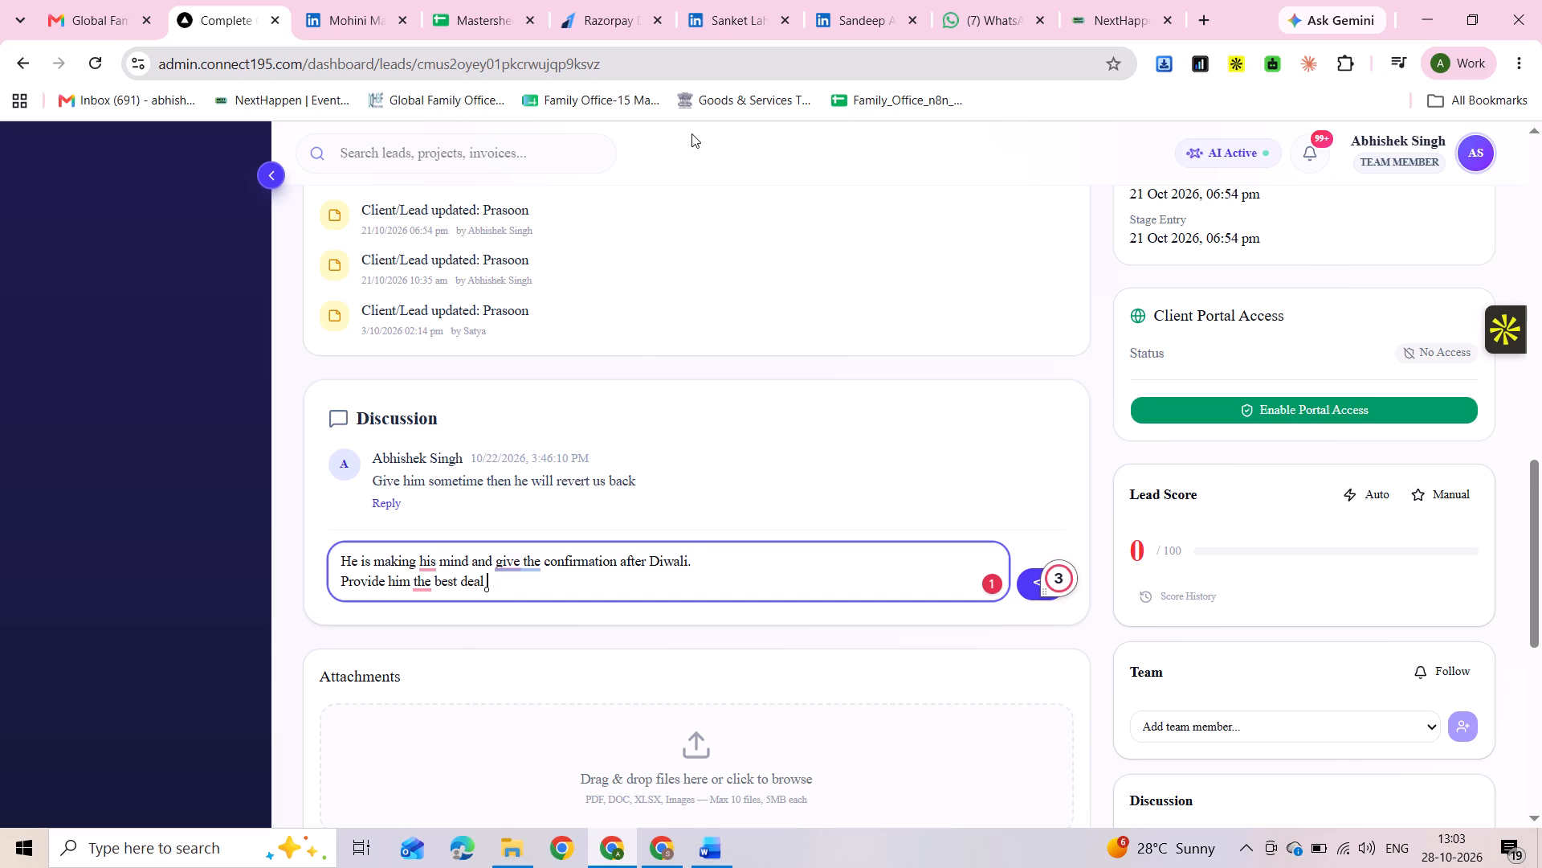
On the NextHappen event page, select the Standard Pass - The Evening Pass and check its payment summary at checkout.
left_click(1110, 10)
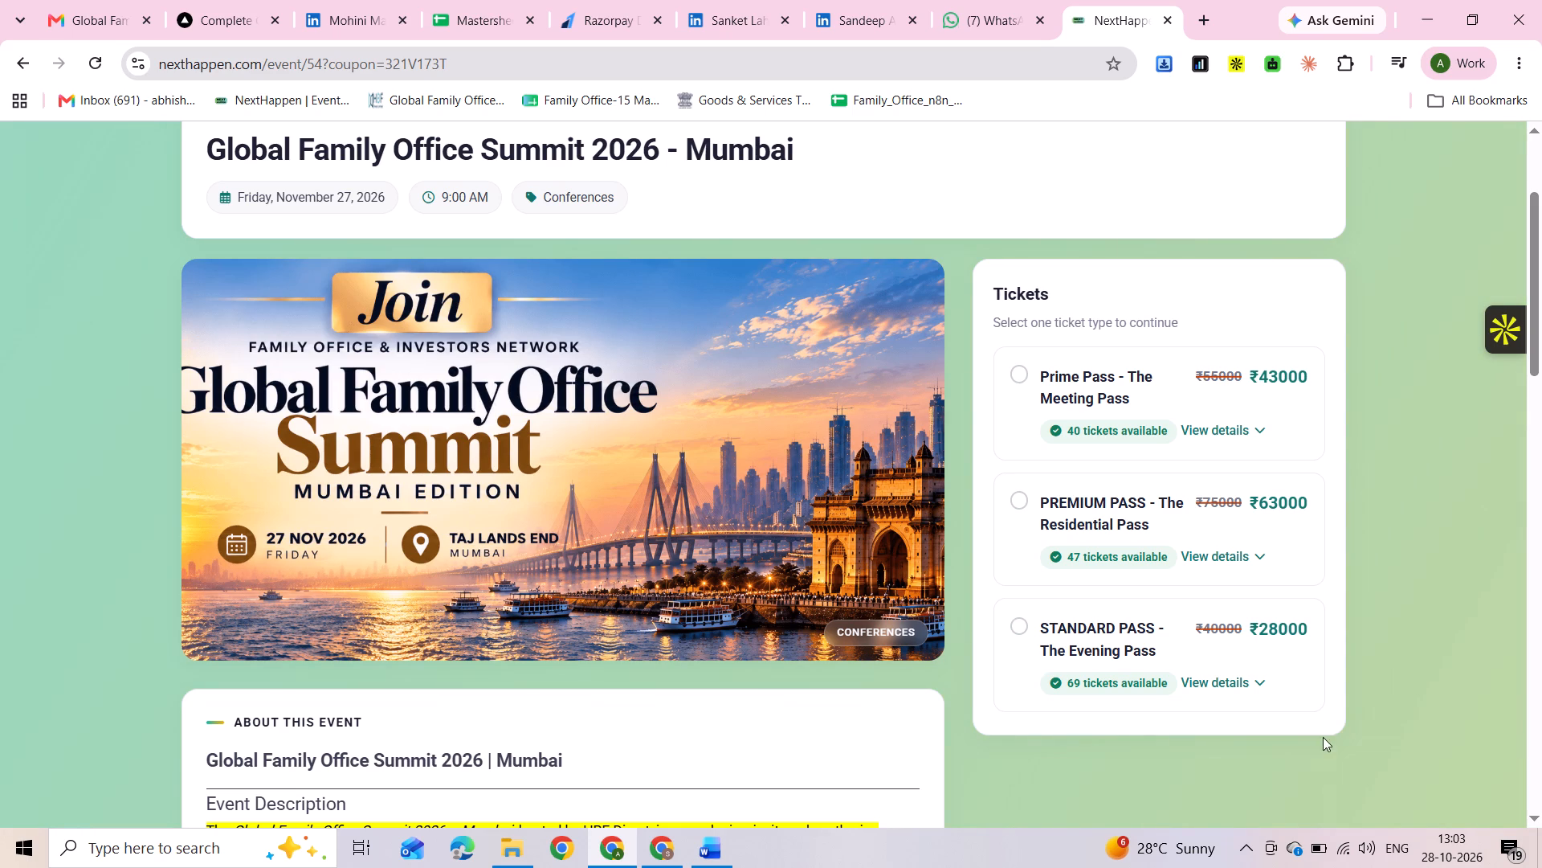
left_click(1027, 625)
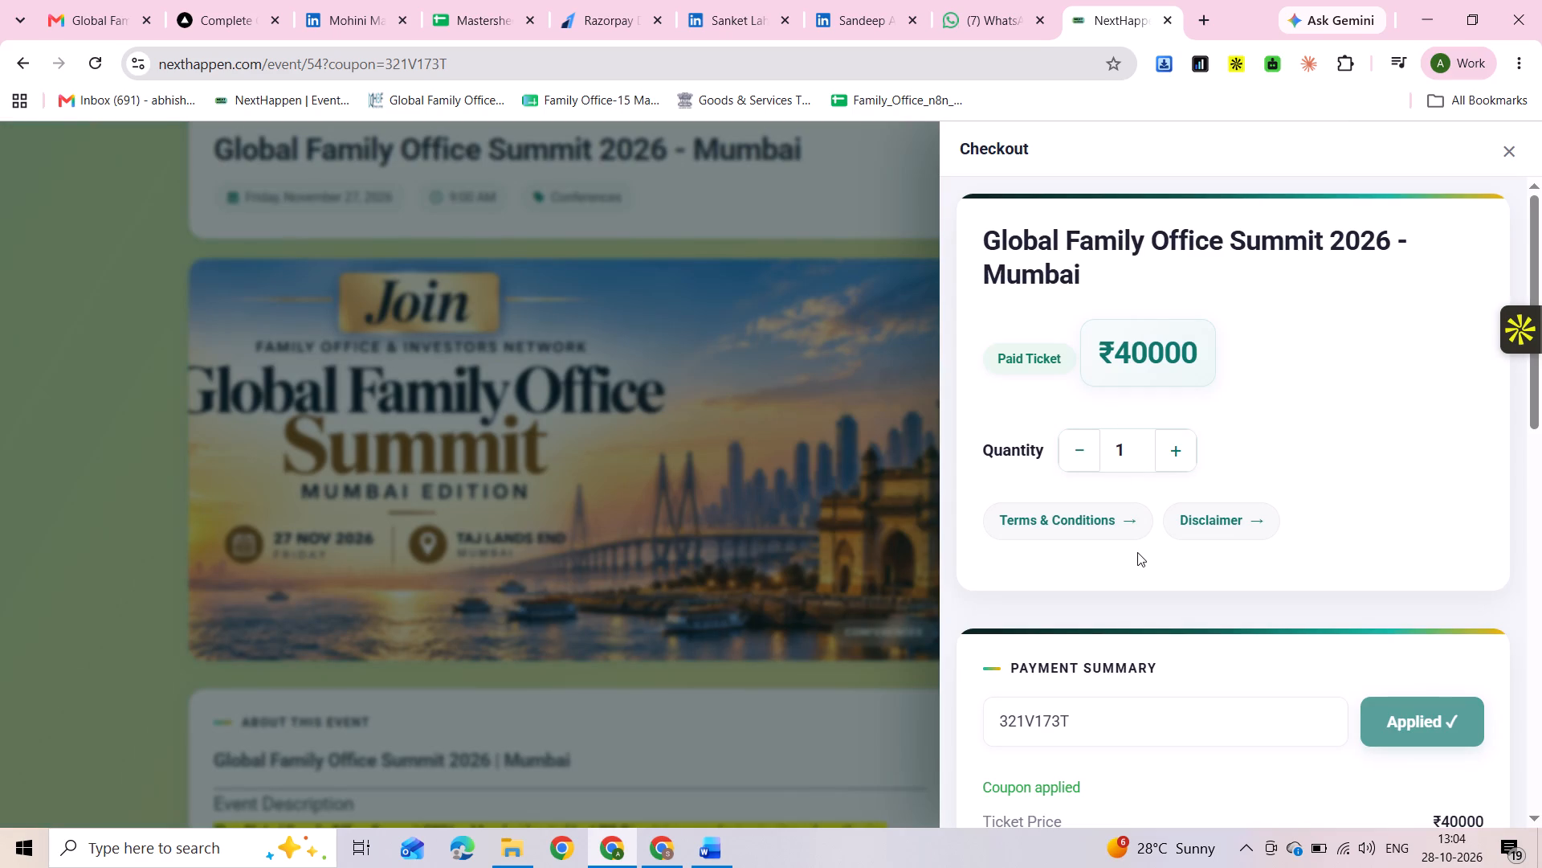
scroll(1203, 555, "down", 1)
scroll(1244, 680, "down", 2)
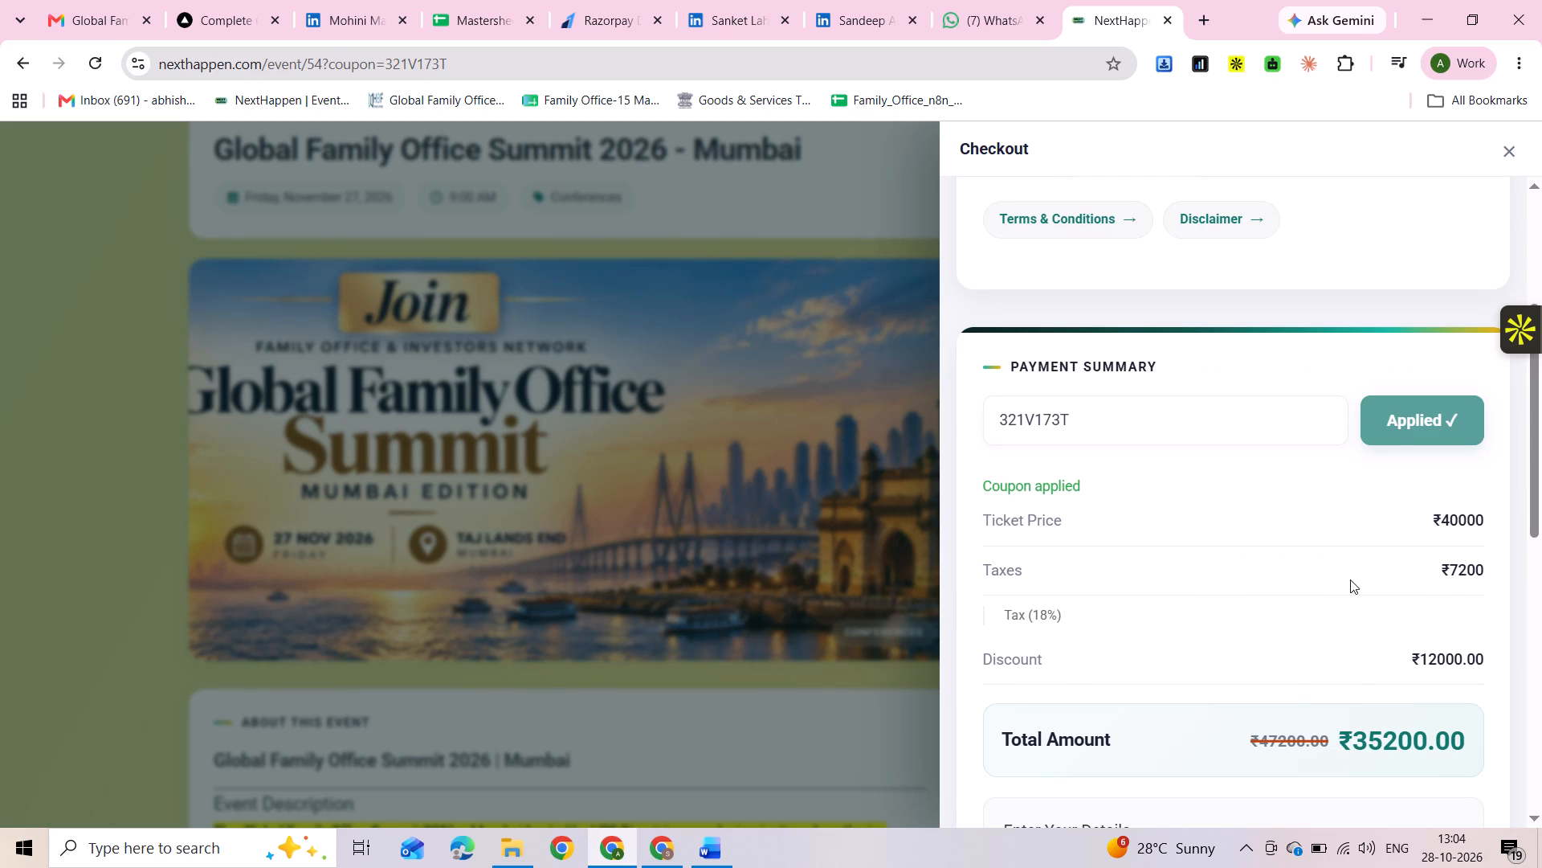
Close the checkout and copy the Global Family Office Summit 2026 - Mumbai event page link that includes the coupon.
scroll(1332, 668, "down", 1)
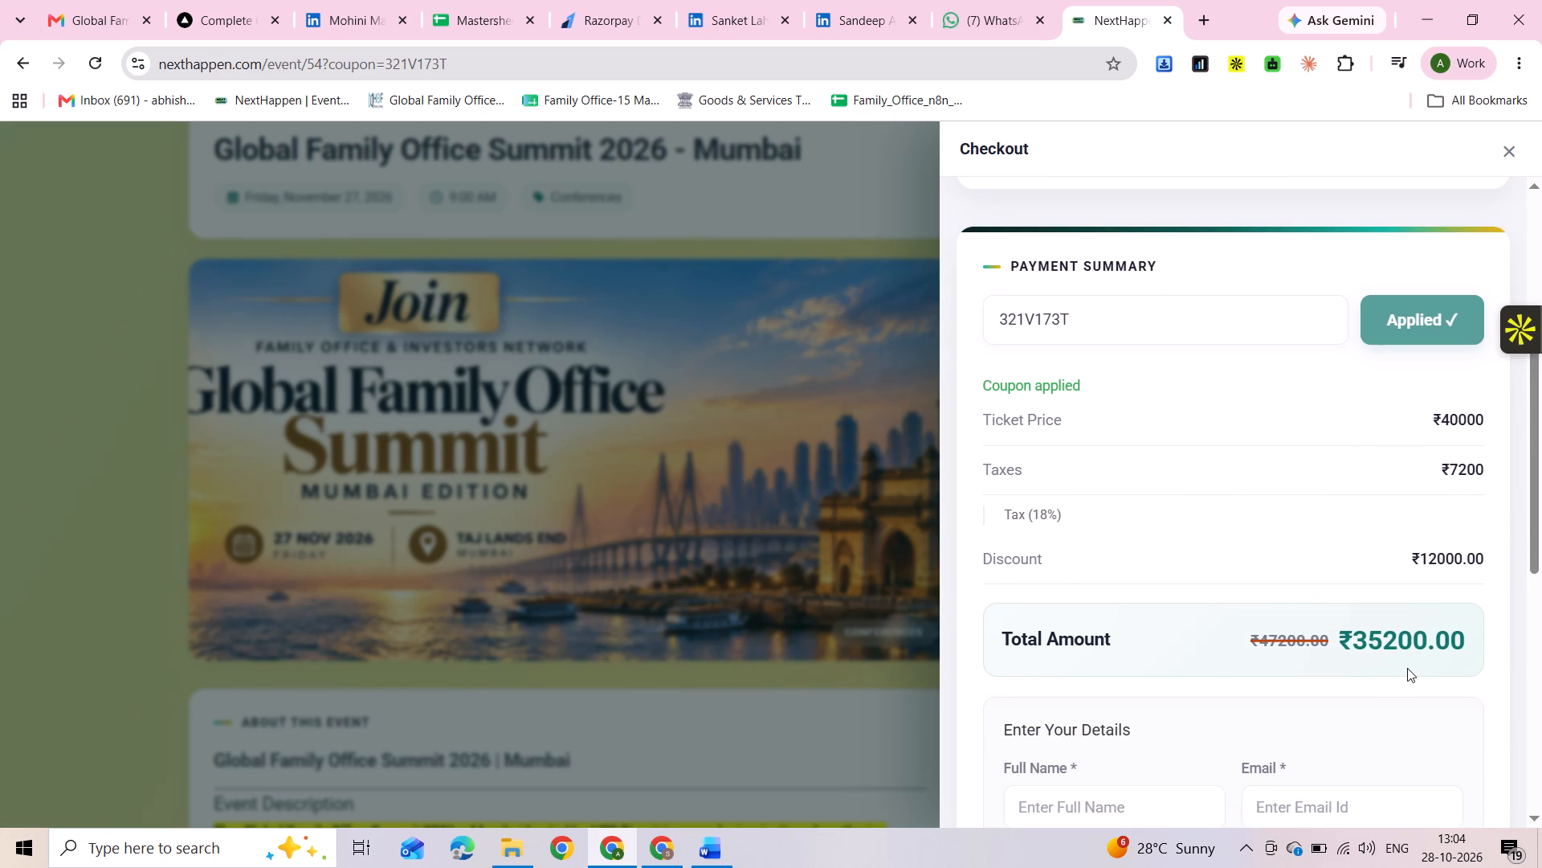
left_click(1509, 146)
left_click(489, 71)
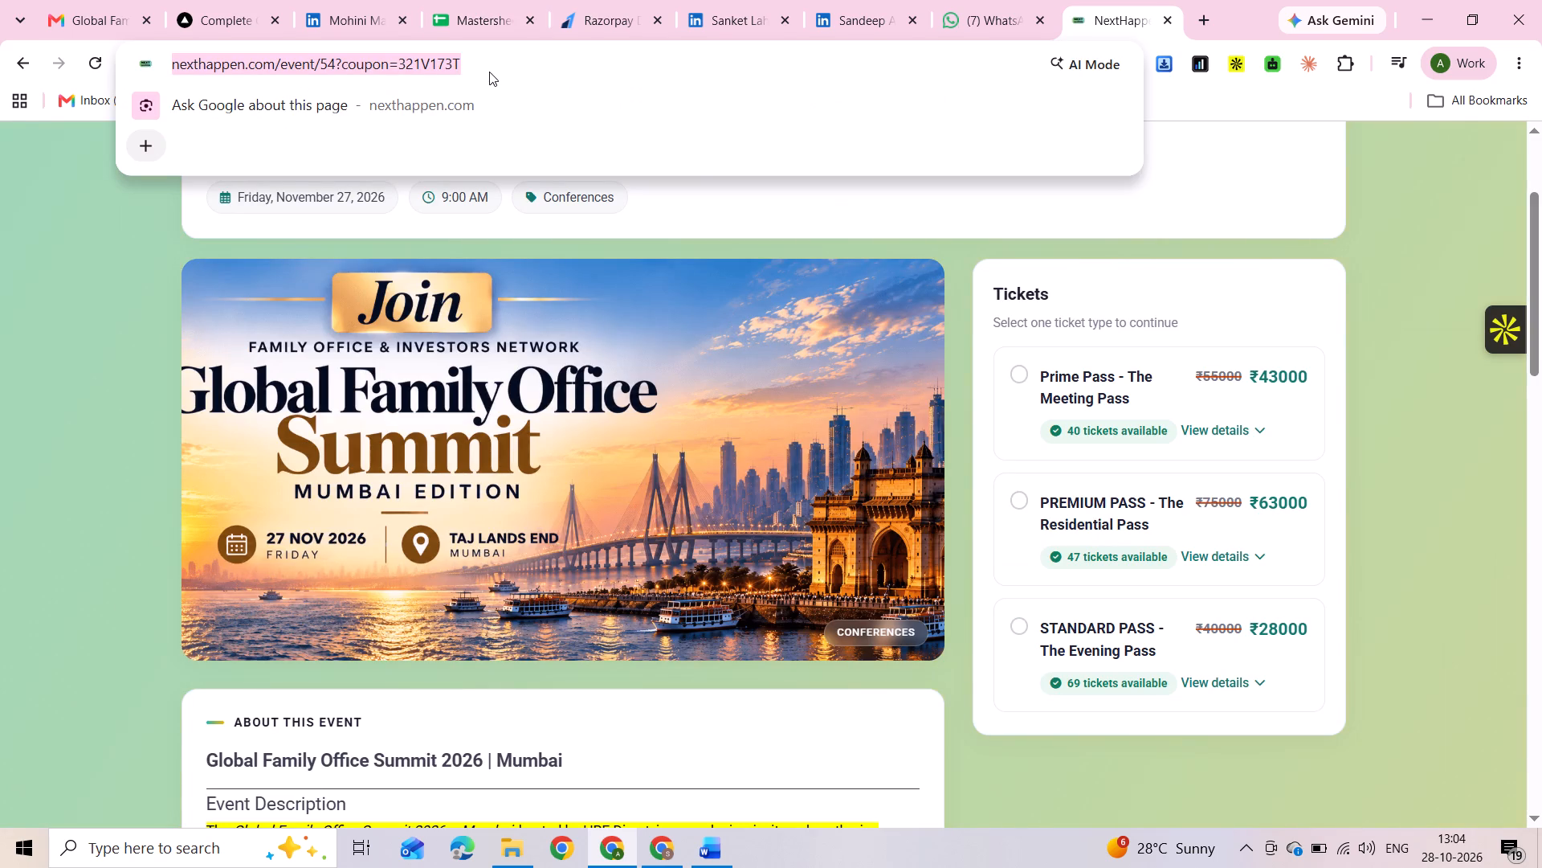
key("ctrl+c")
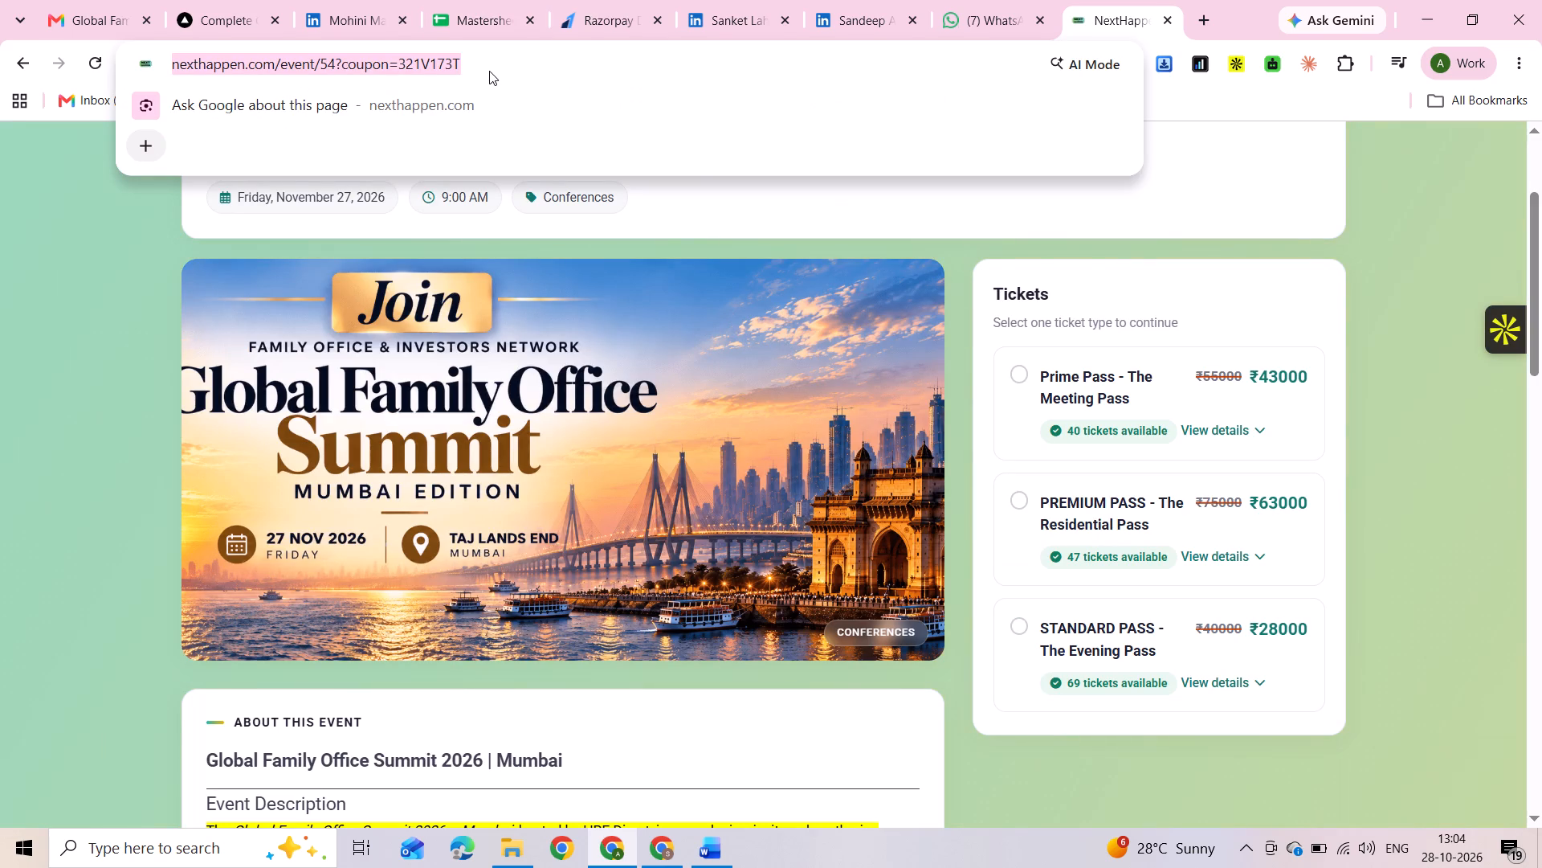
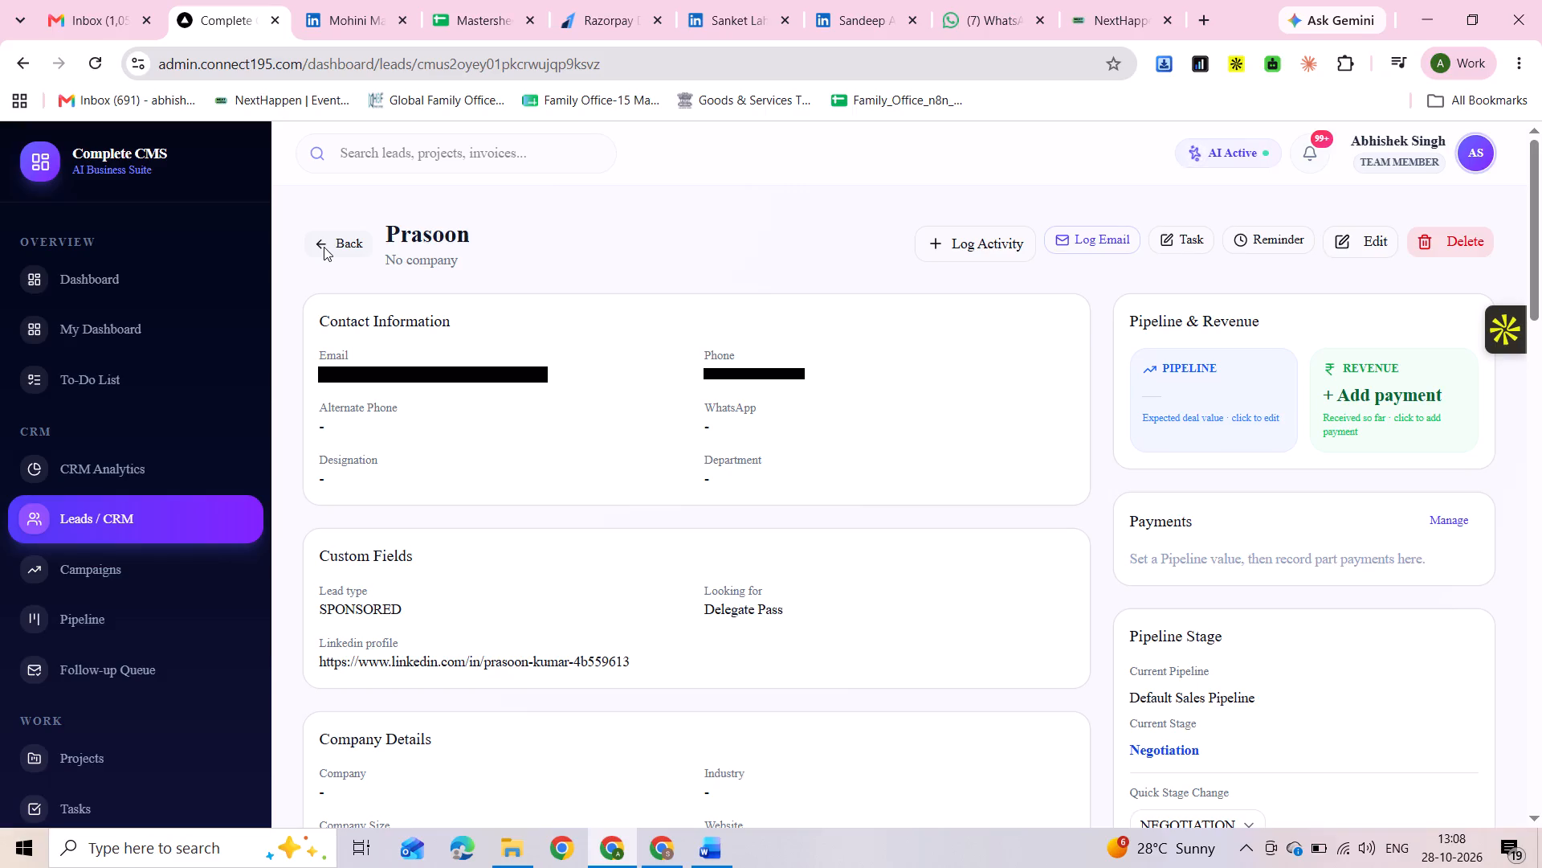
Leave Prasoon's record and open the Linkedin-family-office-leads-v2 campaign.
left_click(324, 247)
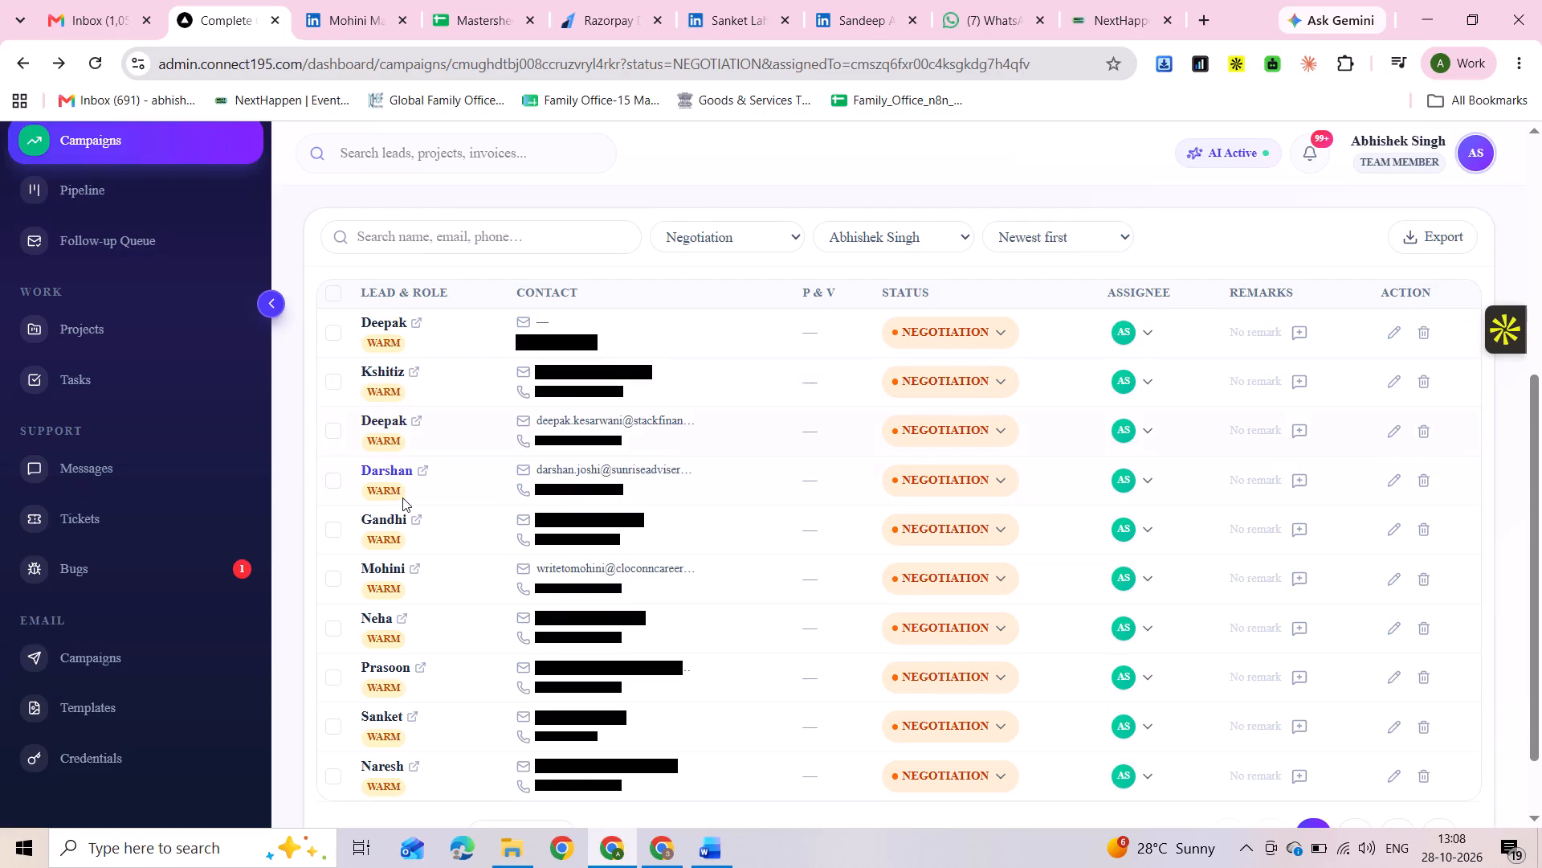
scroll(400, 491, "up", 4)
left_click(142, 533)
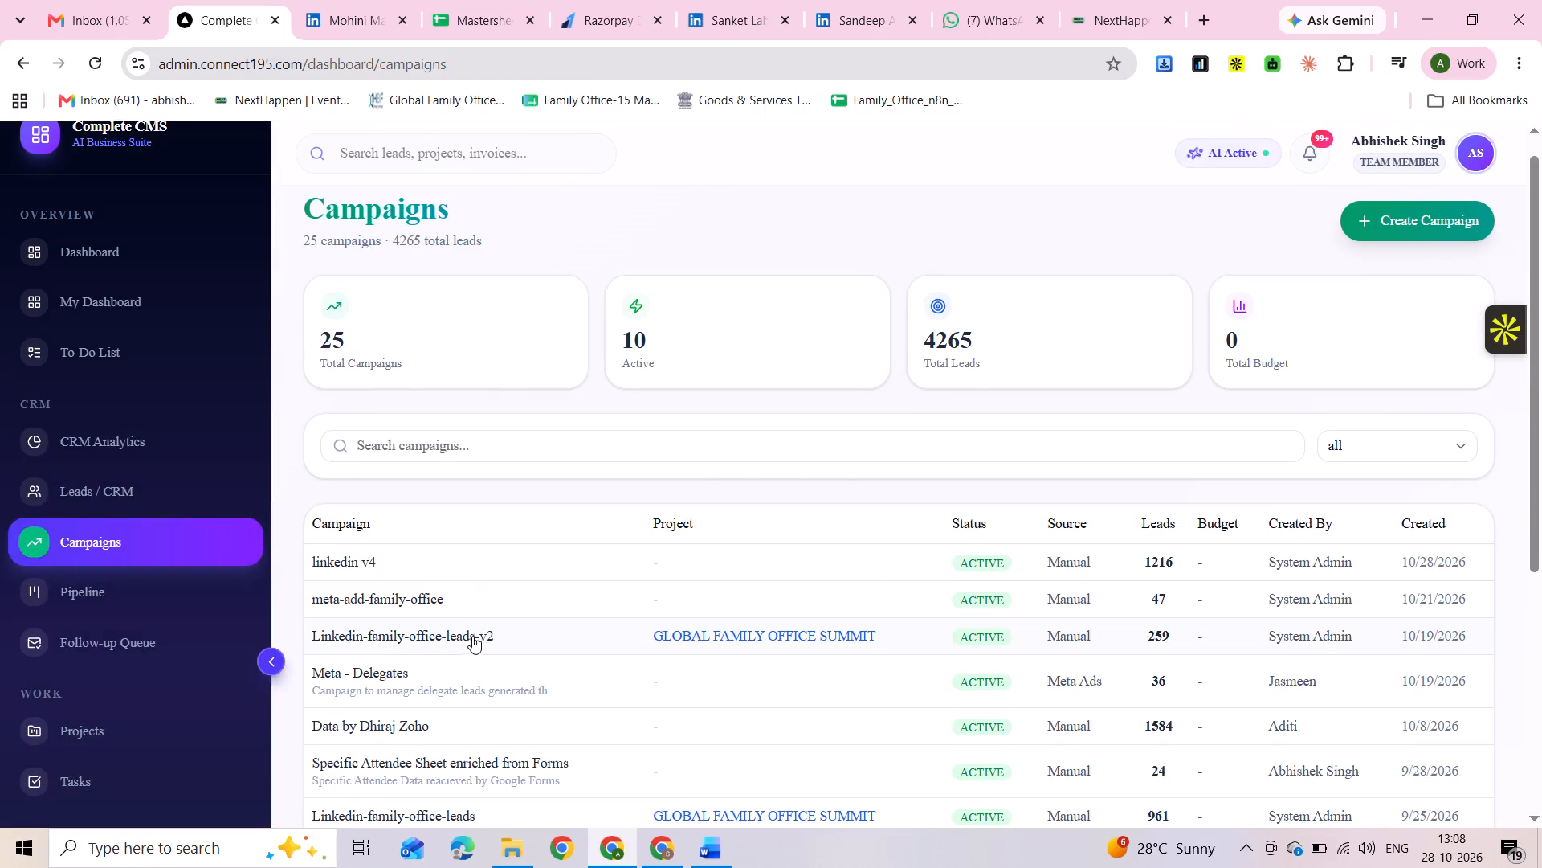
left_click(467, 637)
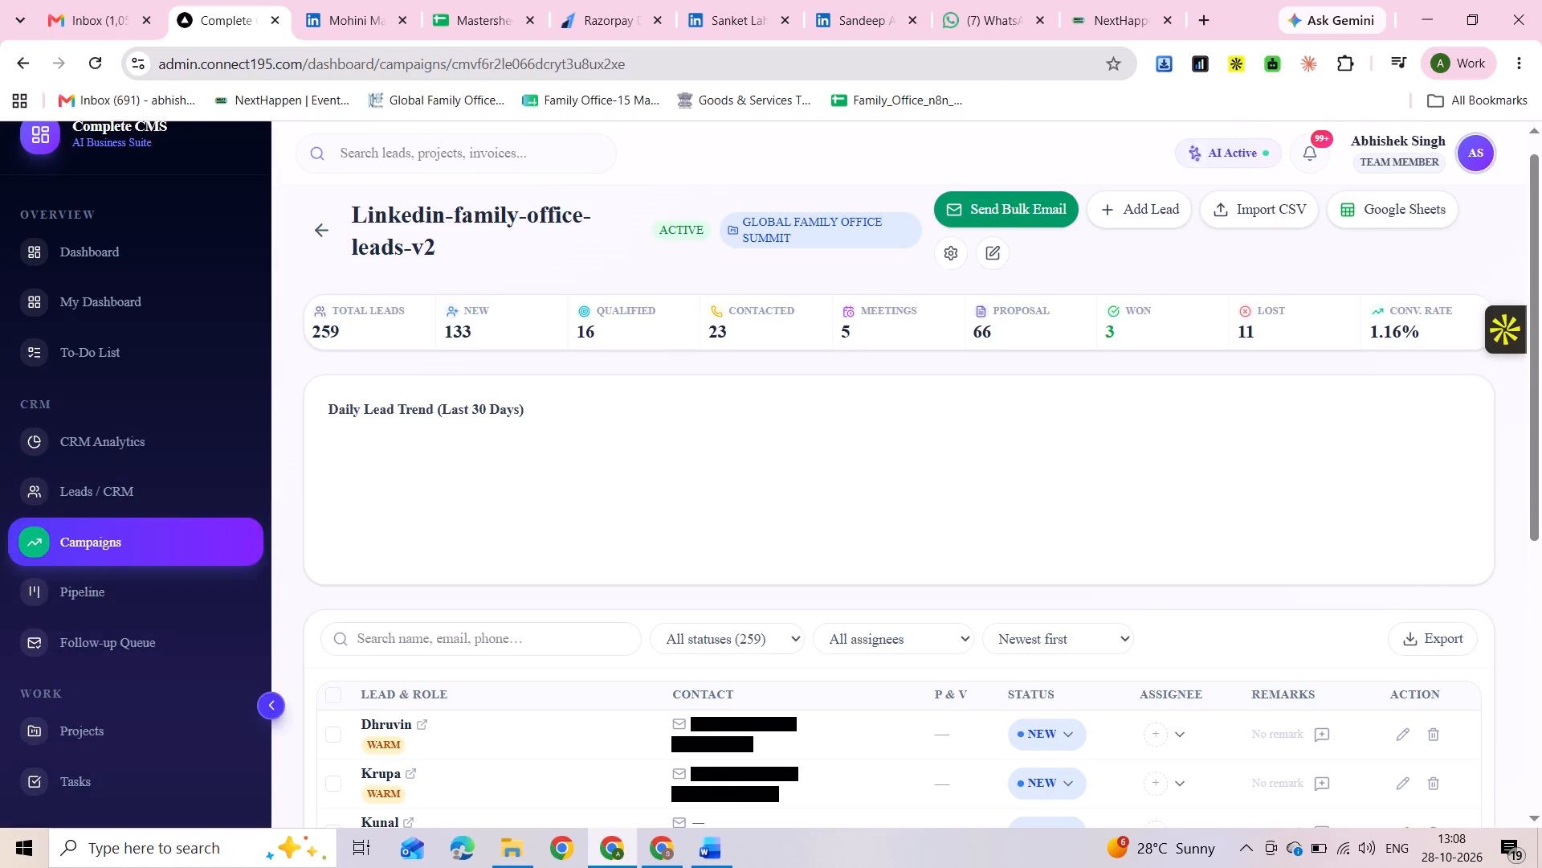
scroll(706, 573, "down", 2)
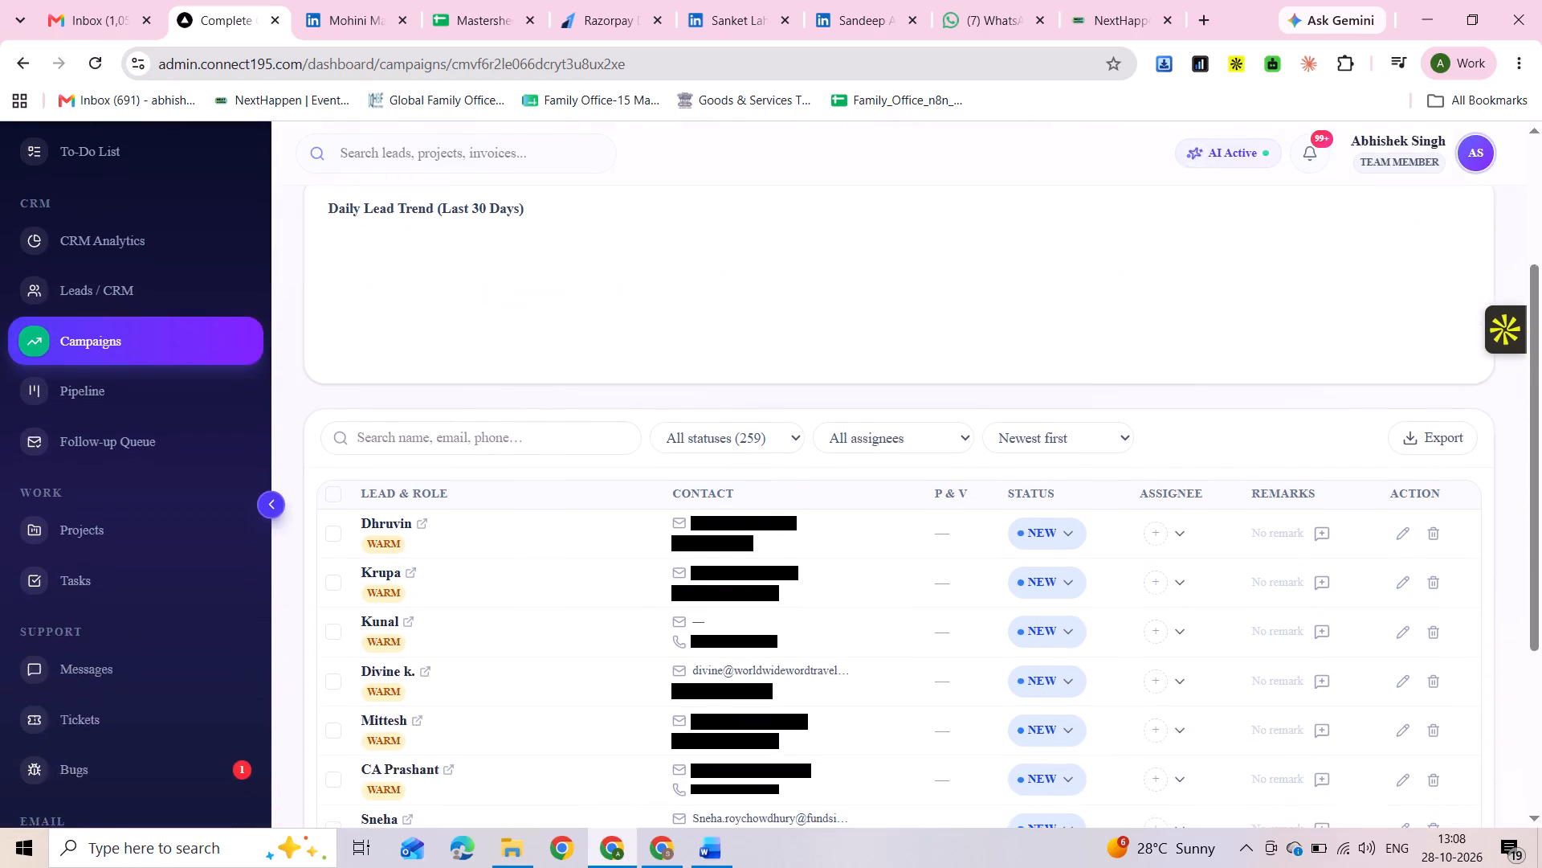
scroll(713, 598, "down", 1)
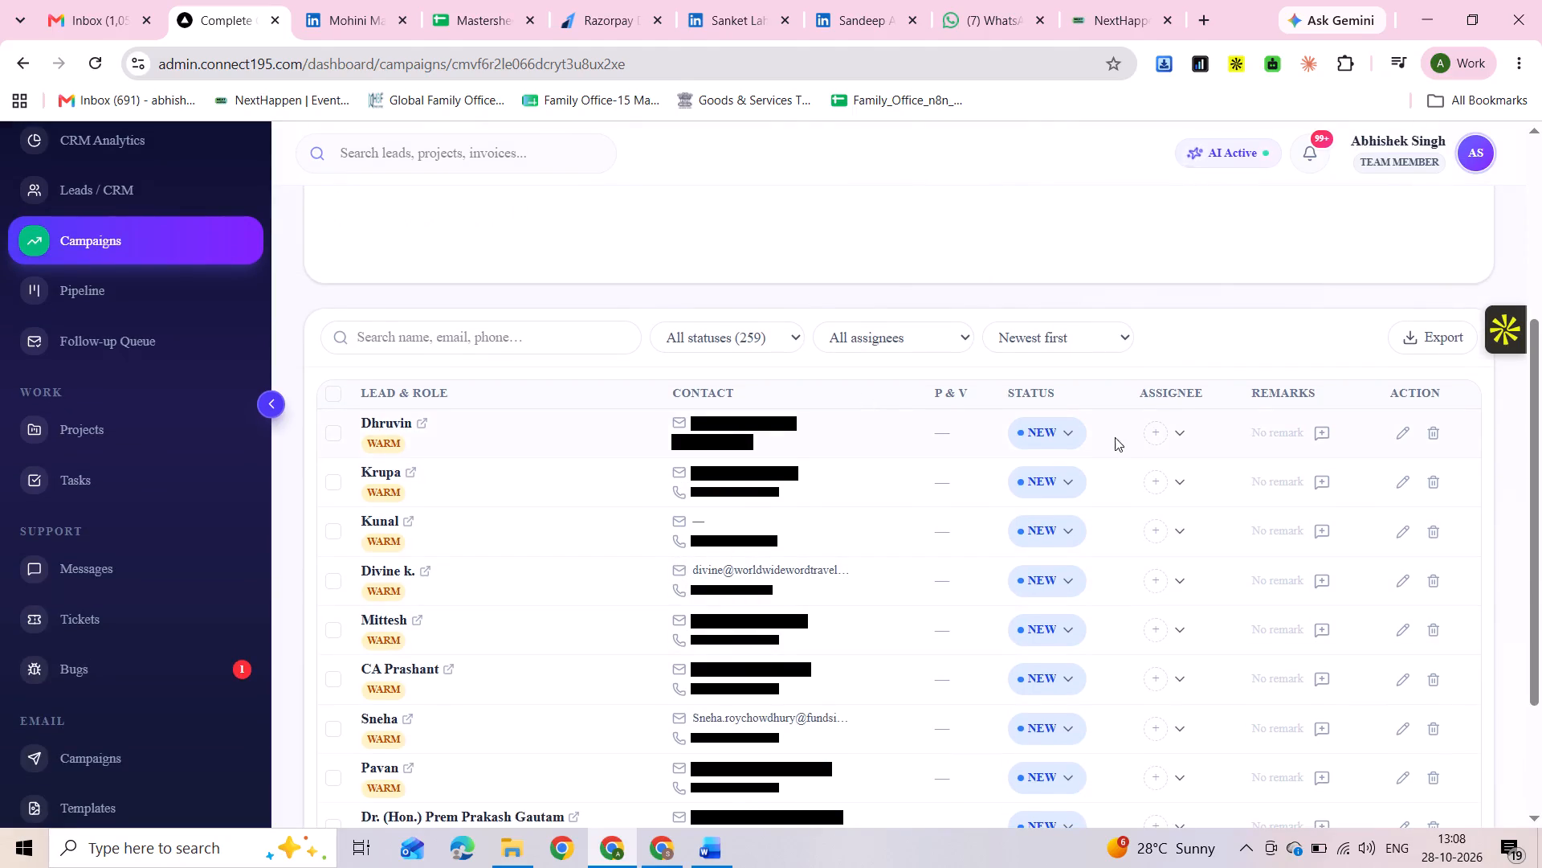
left_click(1164, 437)
left_click(1163, 467)
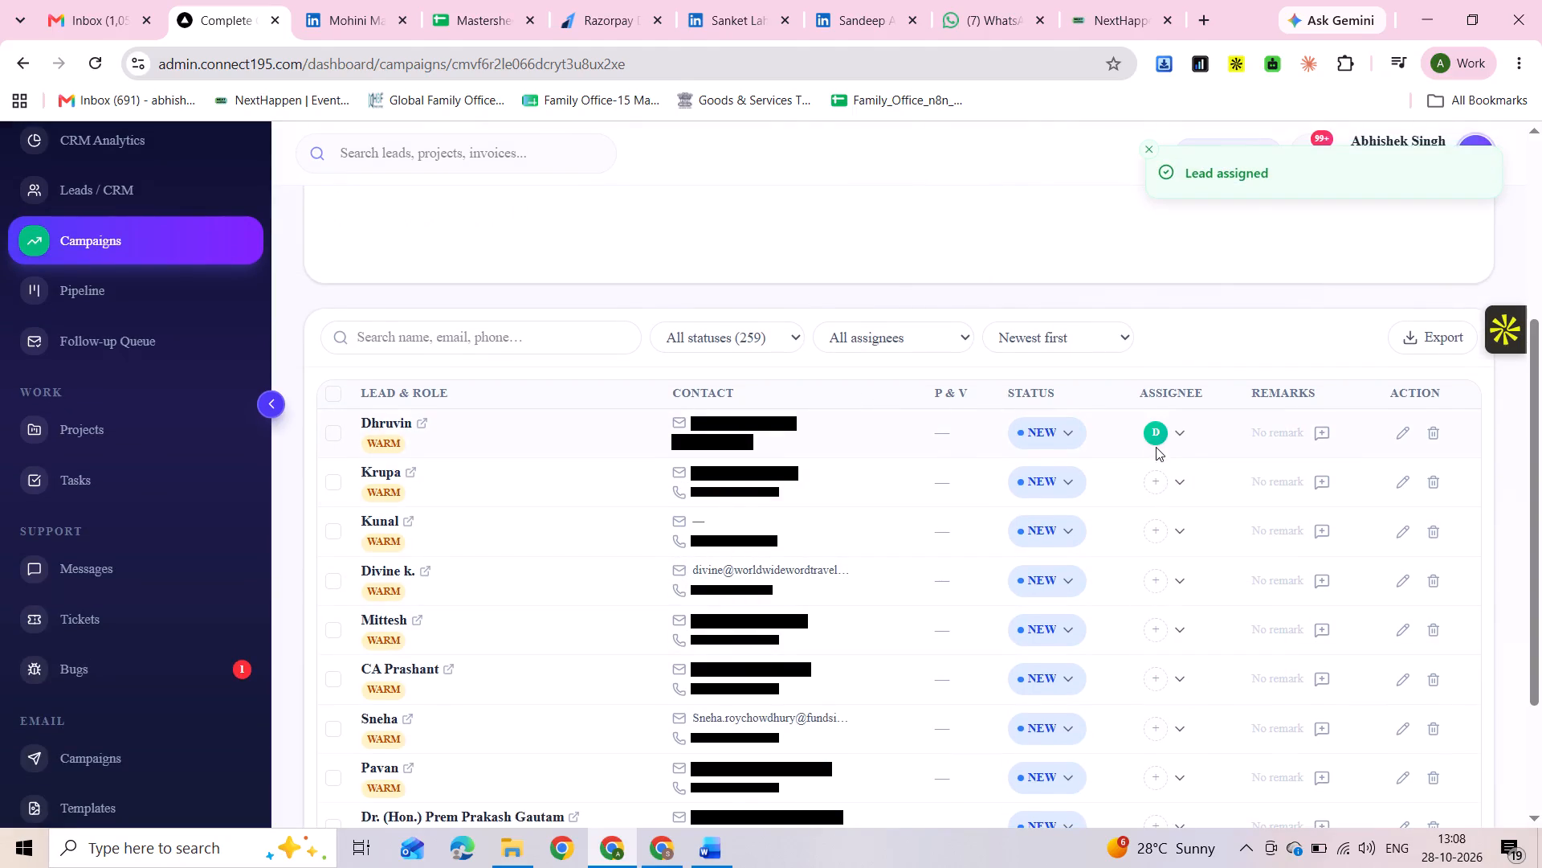
scroll(1067, 464, "up", 3)
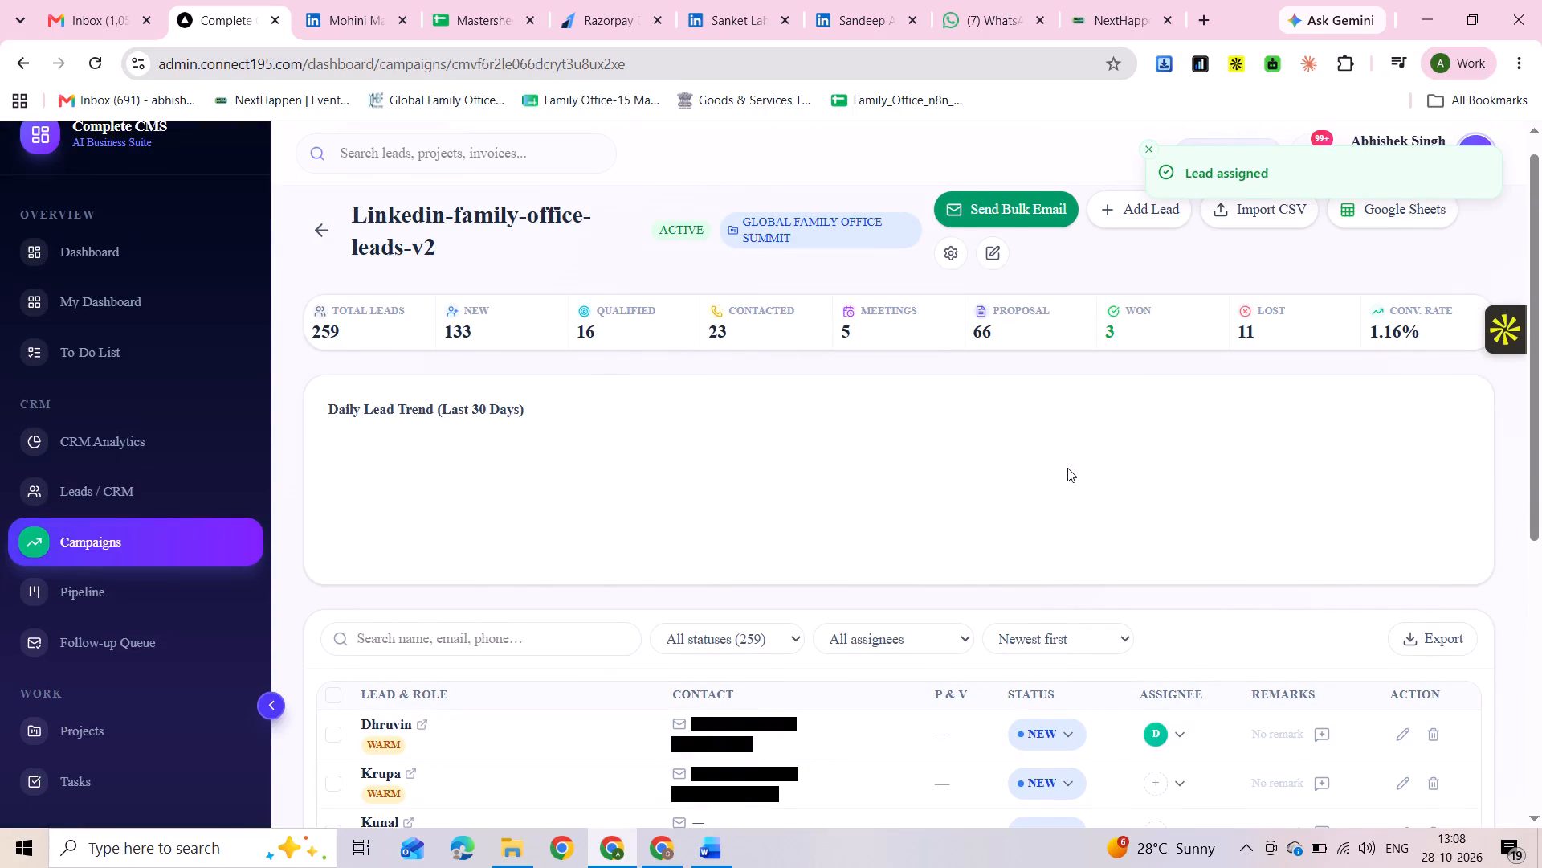
scroll(1067, 468, "down", 1)
scroll(1173, 583, "down", 2)
left_click(1152, 489)
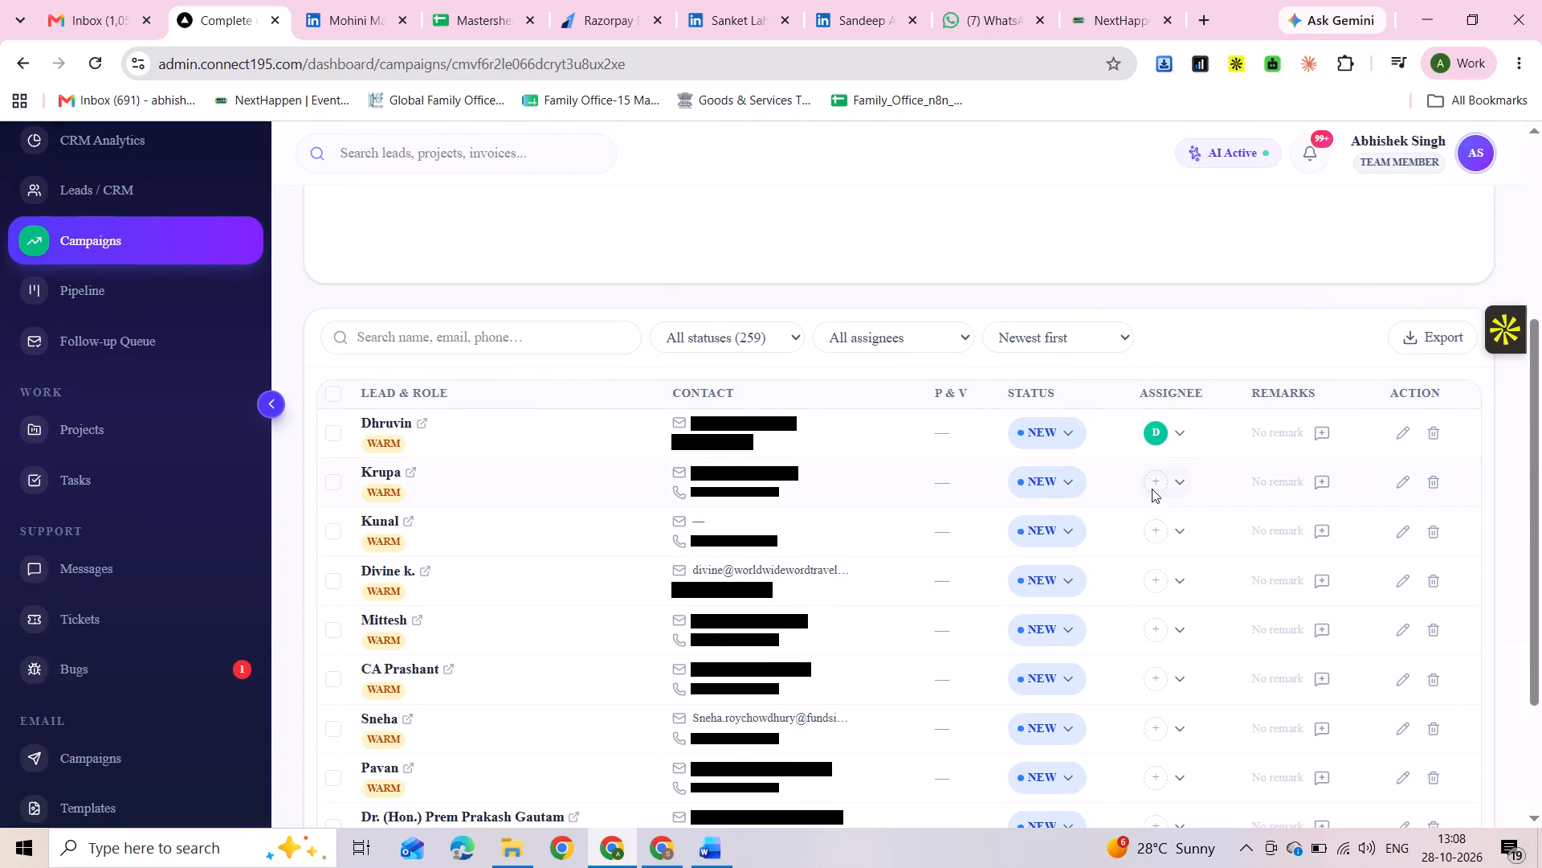
left_click(1163, 516)
left_click(1157, 531)
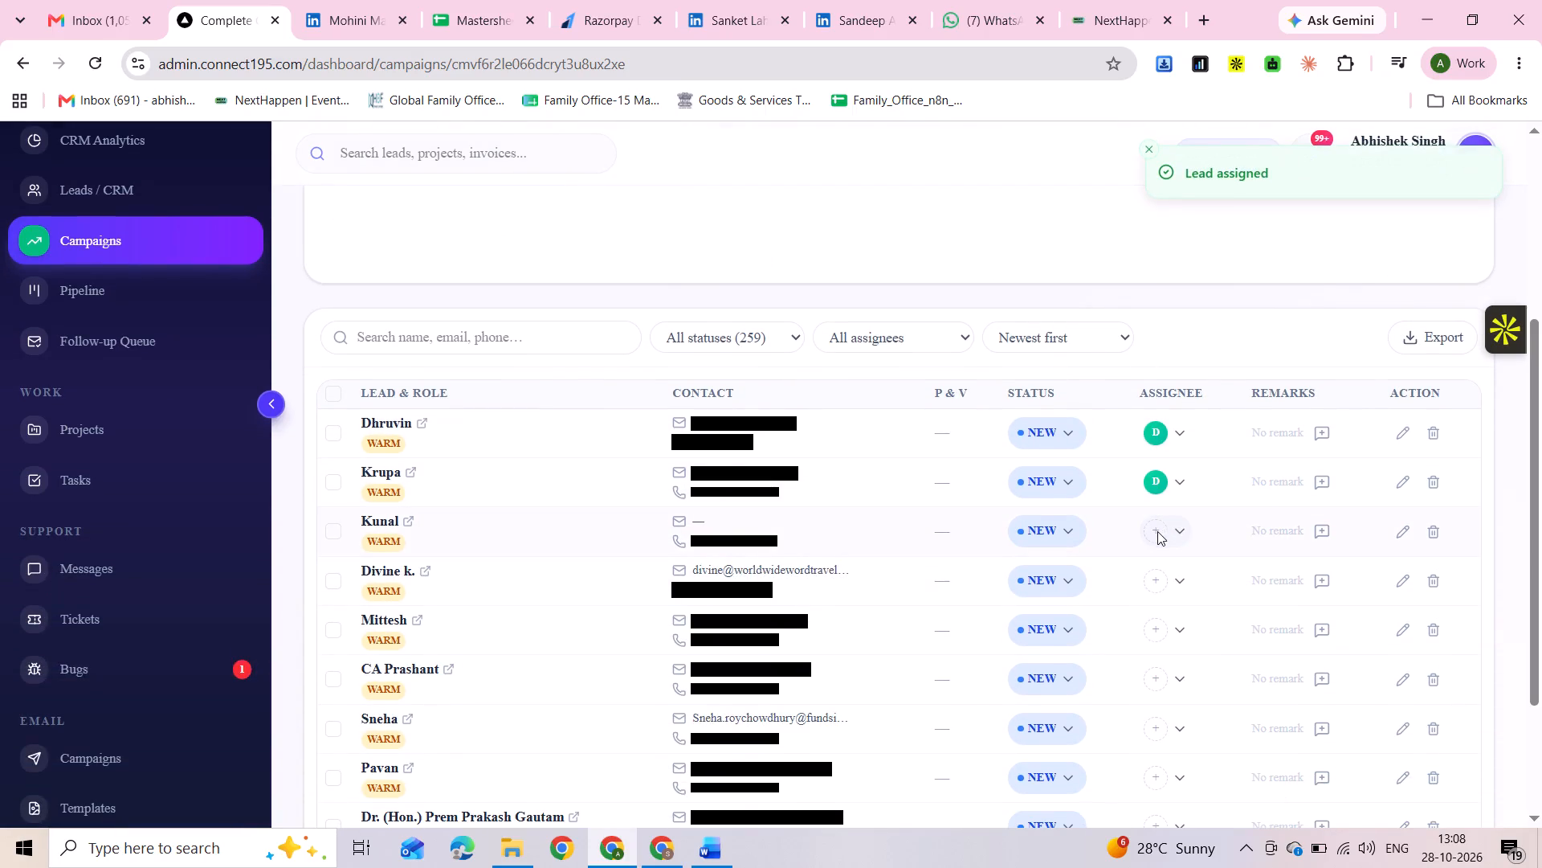
left_click(1167, 562)
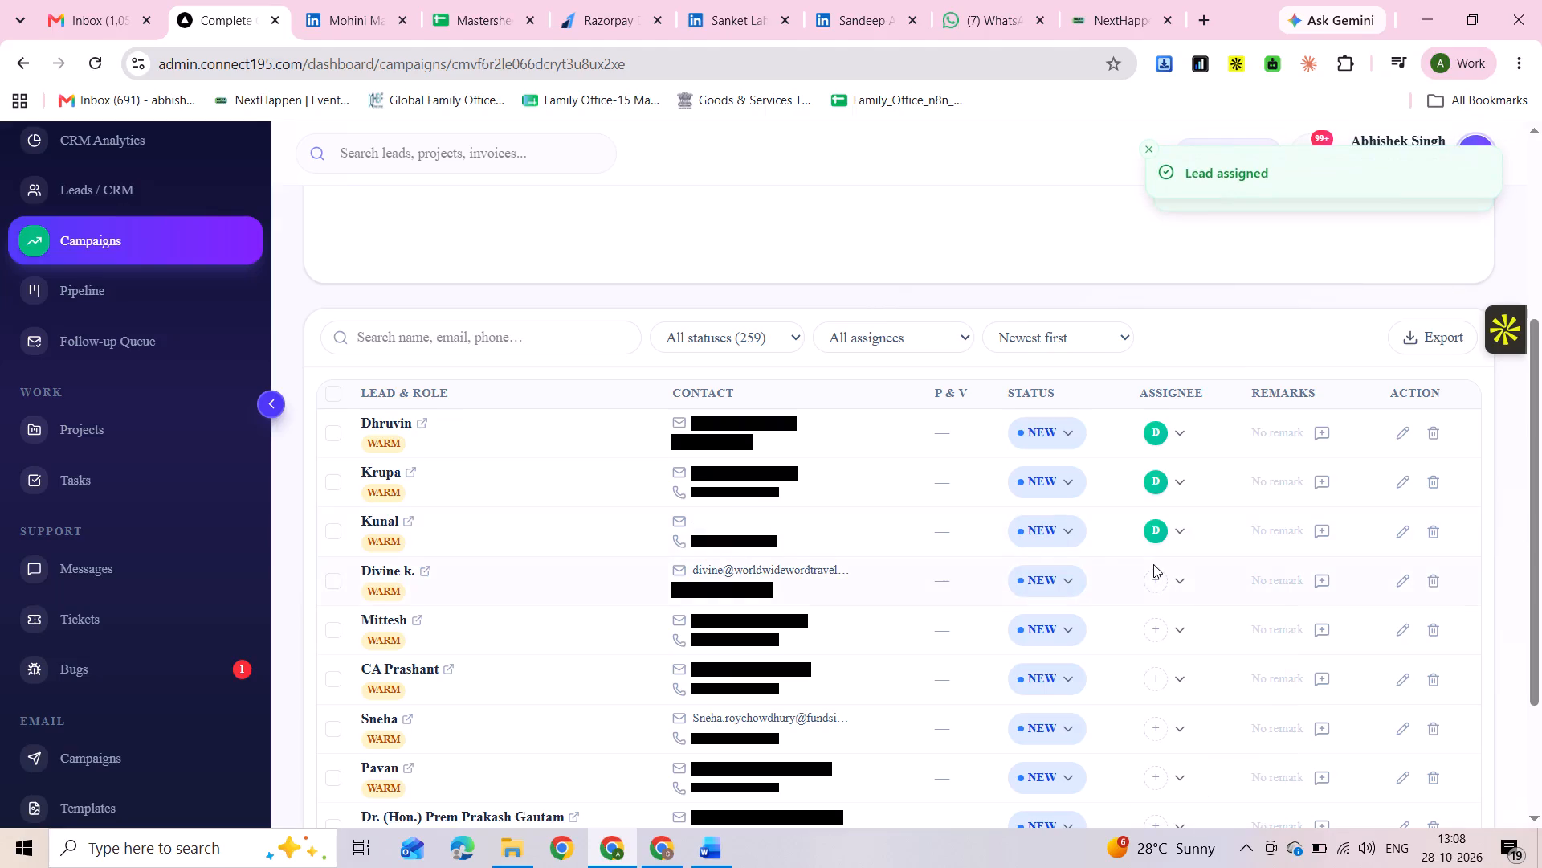
left_click(1153, 567)
left_click(1161, 604)
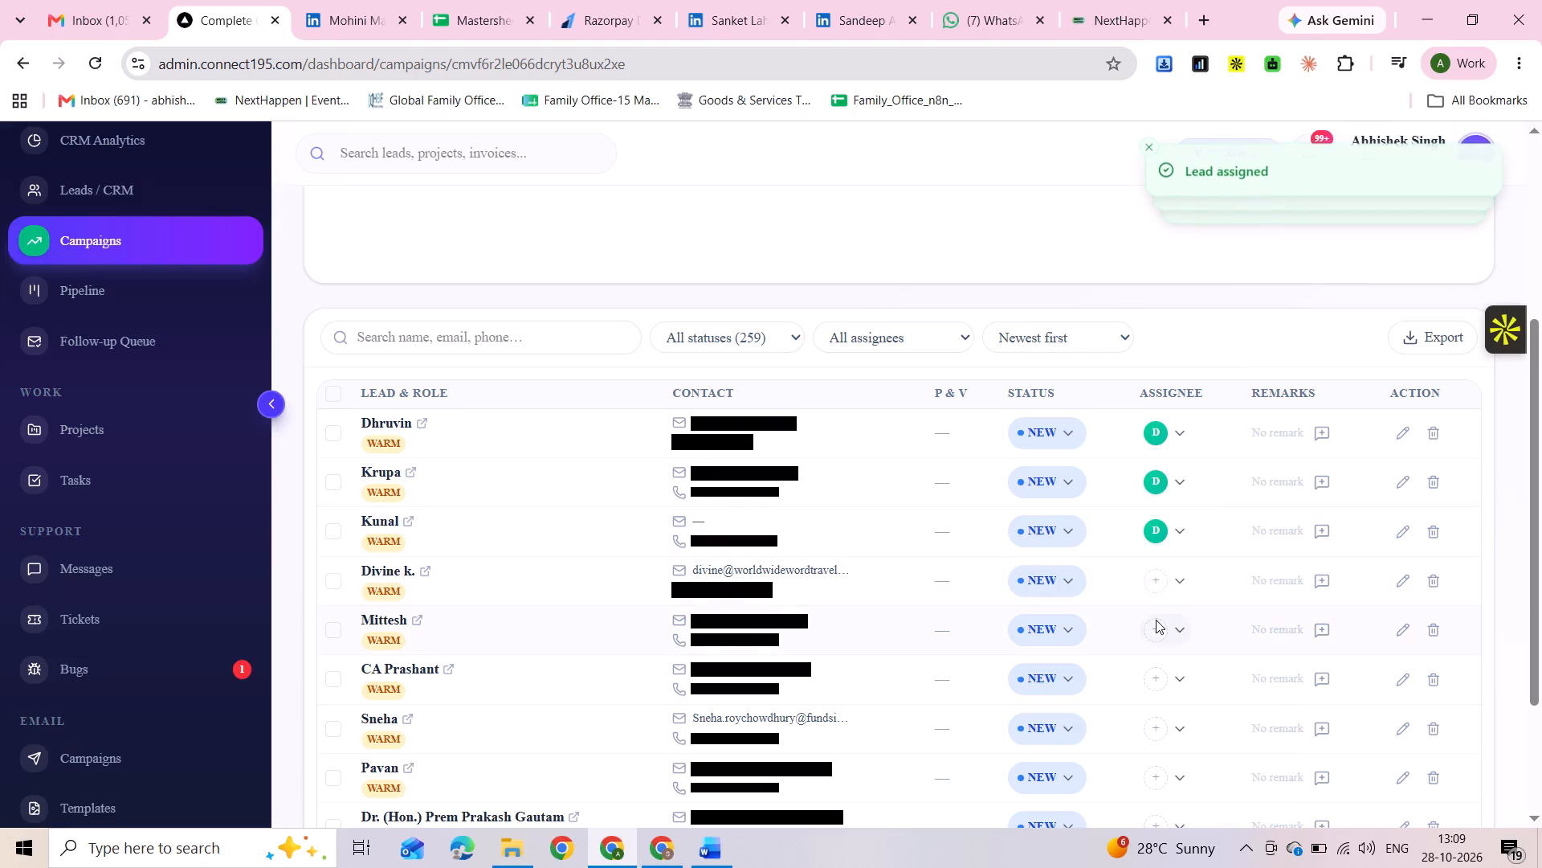
left_click(1156, 620)
left_click(1162, 650)
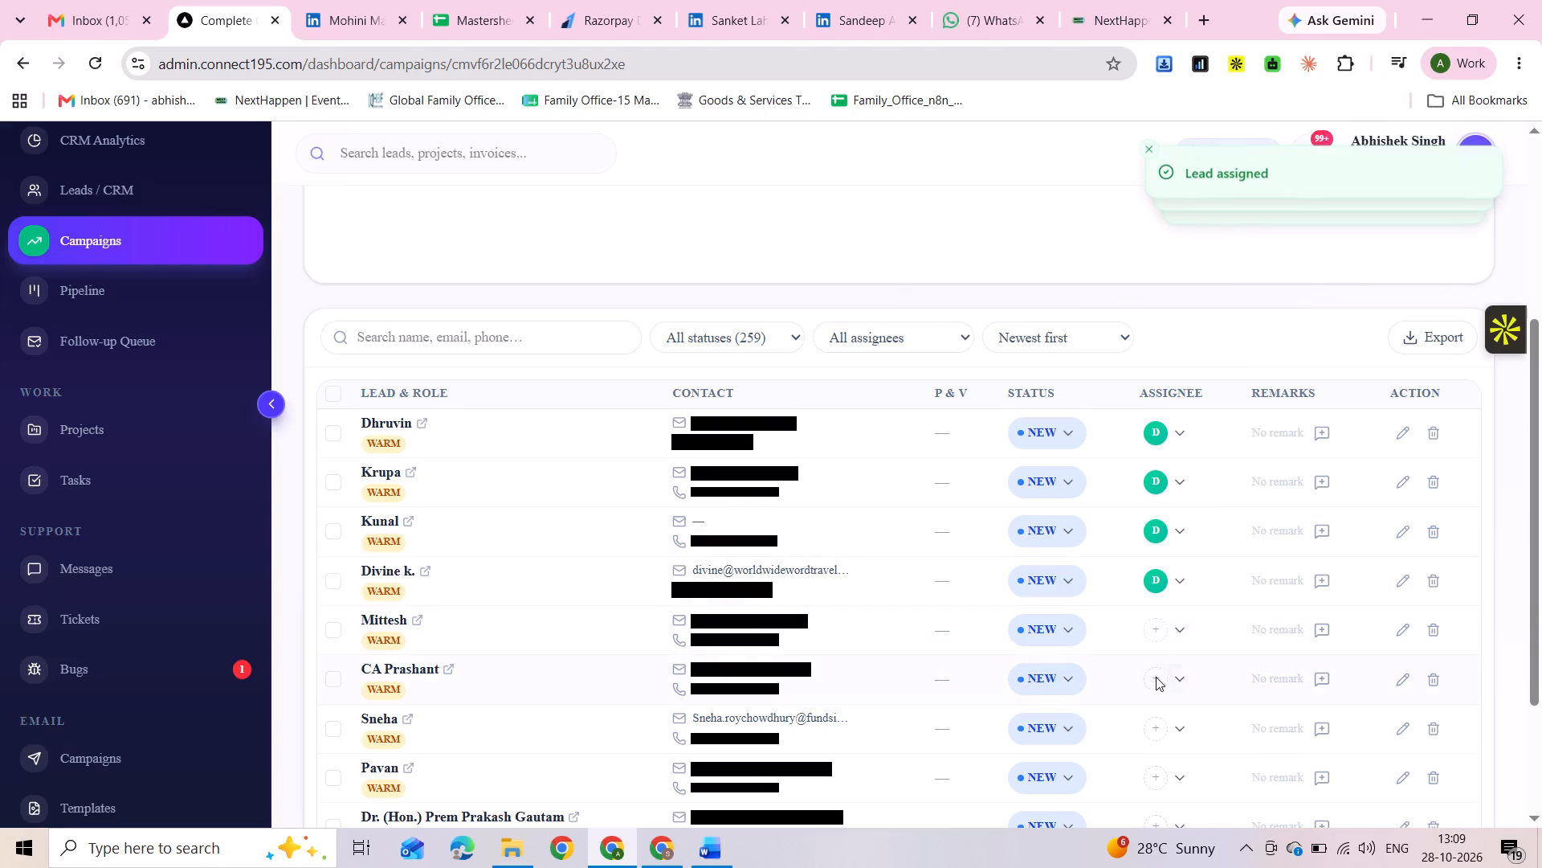
Assign the remaining five leads on the first page, from CA Prashant down to Vibhav, to Divyanshi.
left_click(1156, 677)
left_click(1163, 697)
scroll(1144, 684, "down", 1)
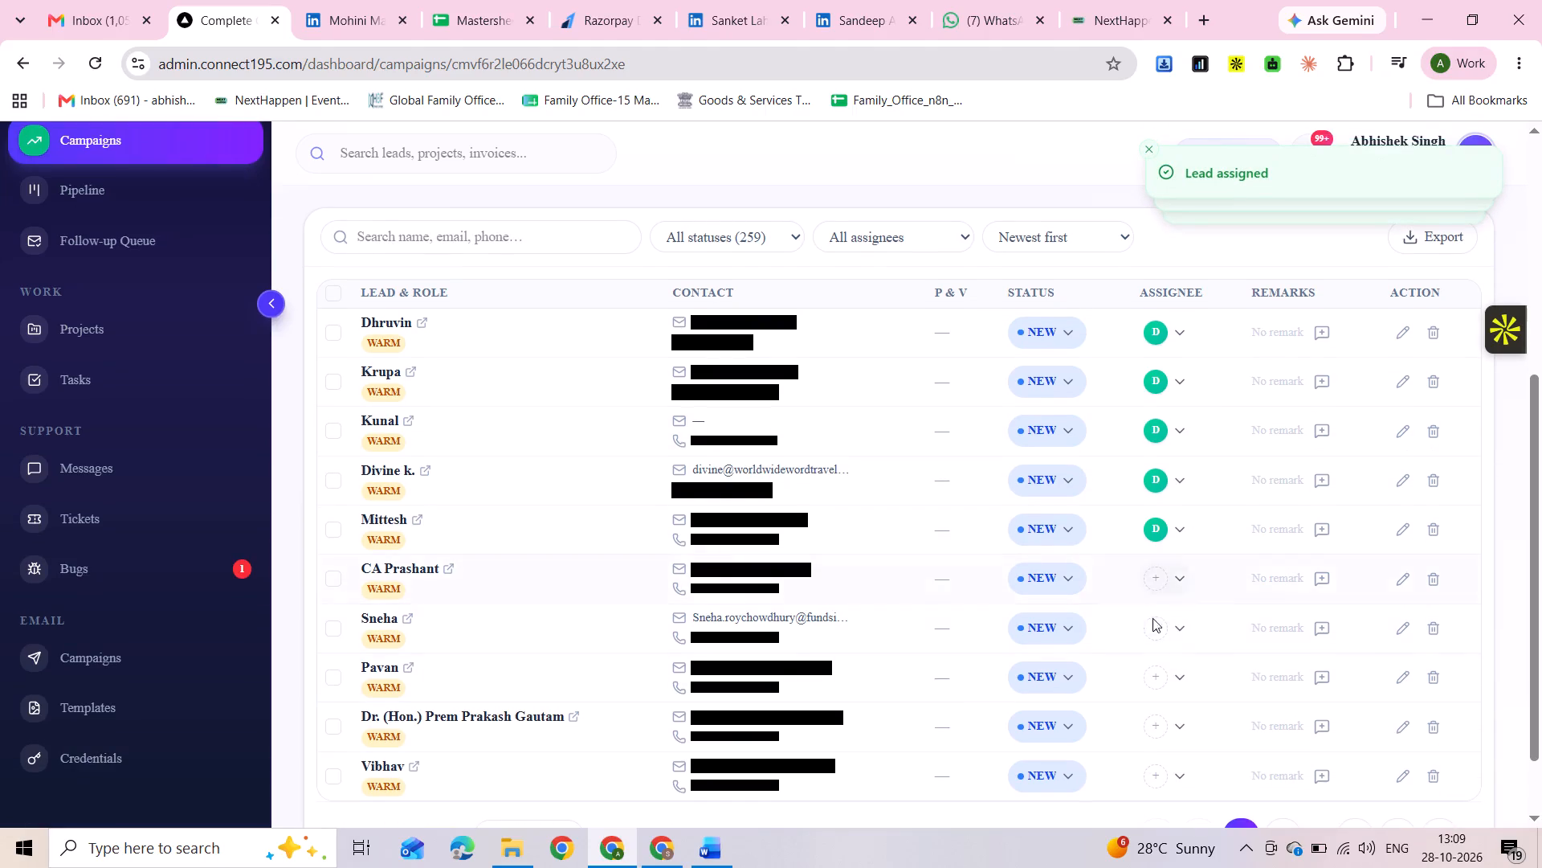
left_click(1159, 631)
left_click(1164, 655)
scroll(1156, 658, "down", 1)
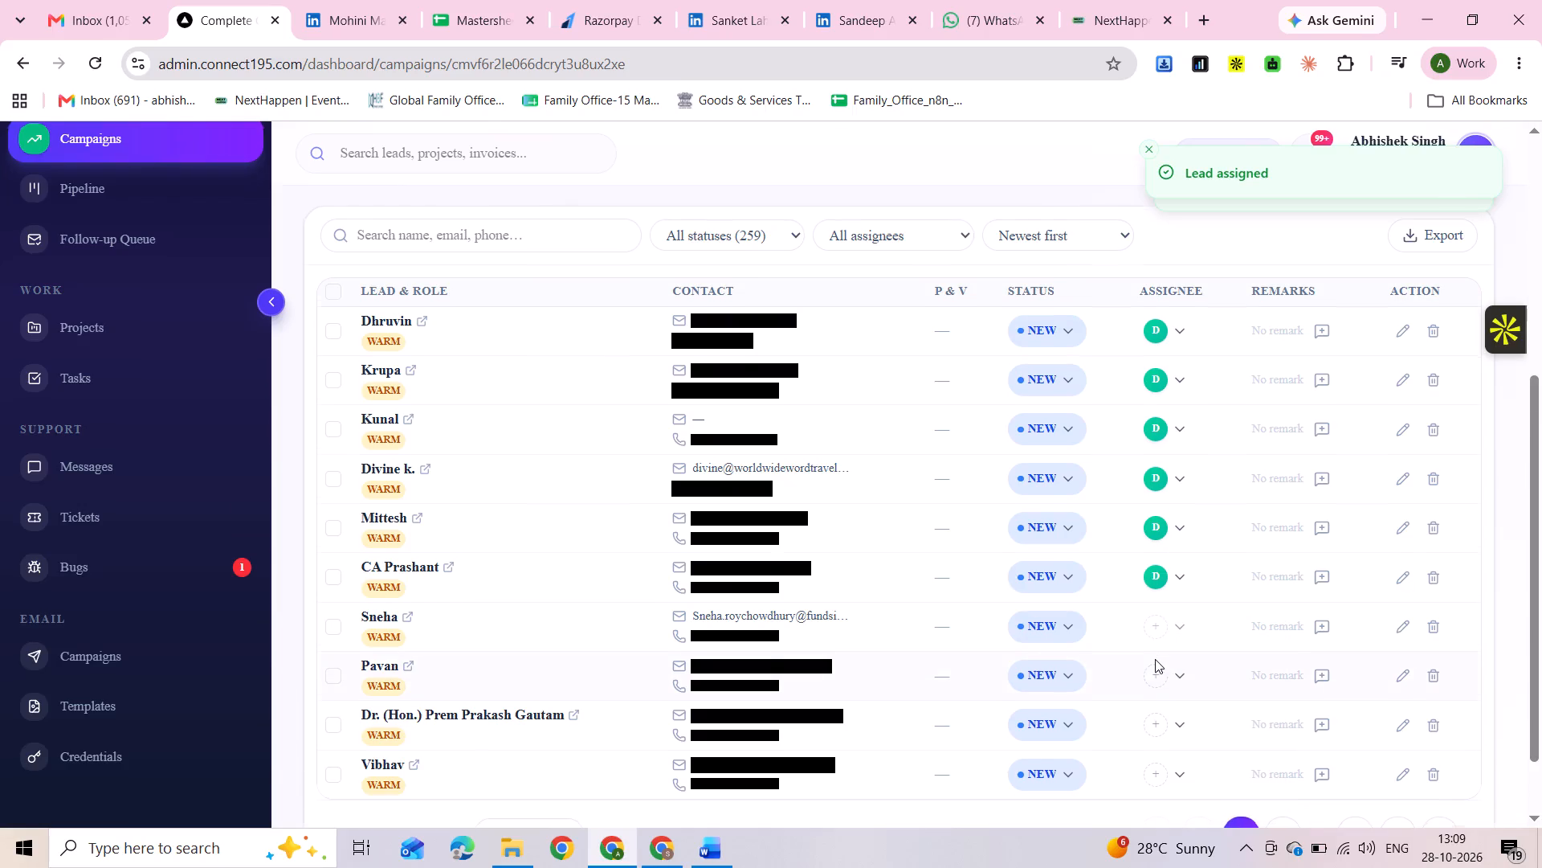
left_click(1159, 583)
left_click(1164, 617)
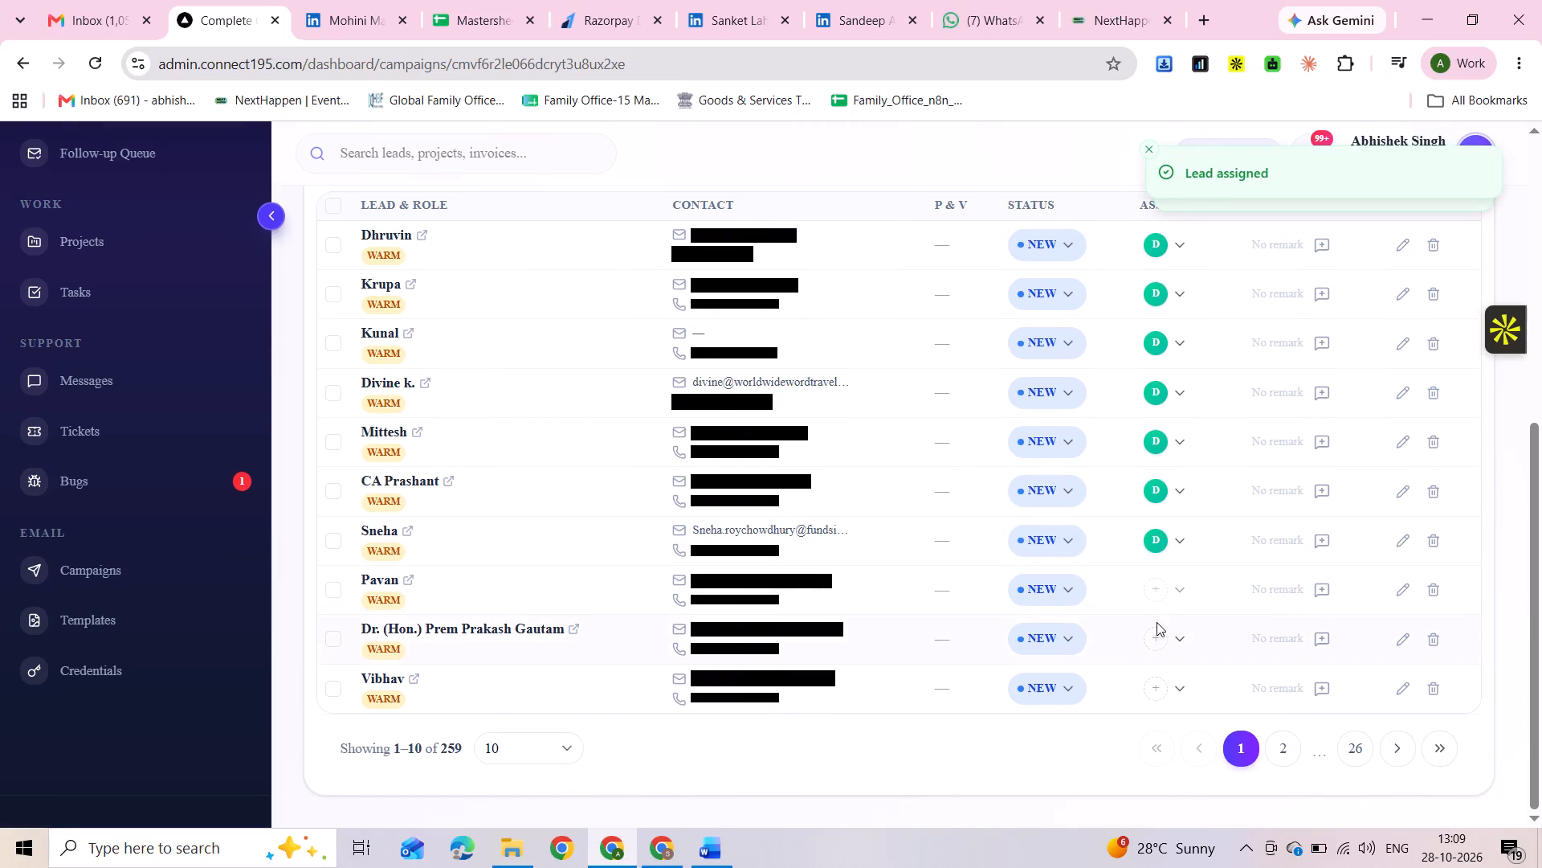
left_click(1152, 637)
left_click(1163, 654)
scroll(1150, 636, "down", 1)
left_click(1152, 688)
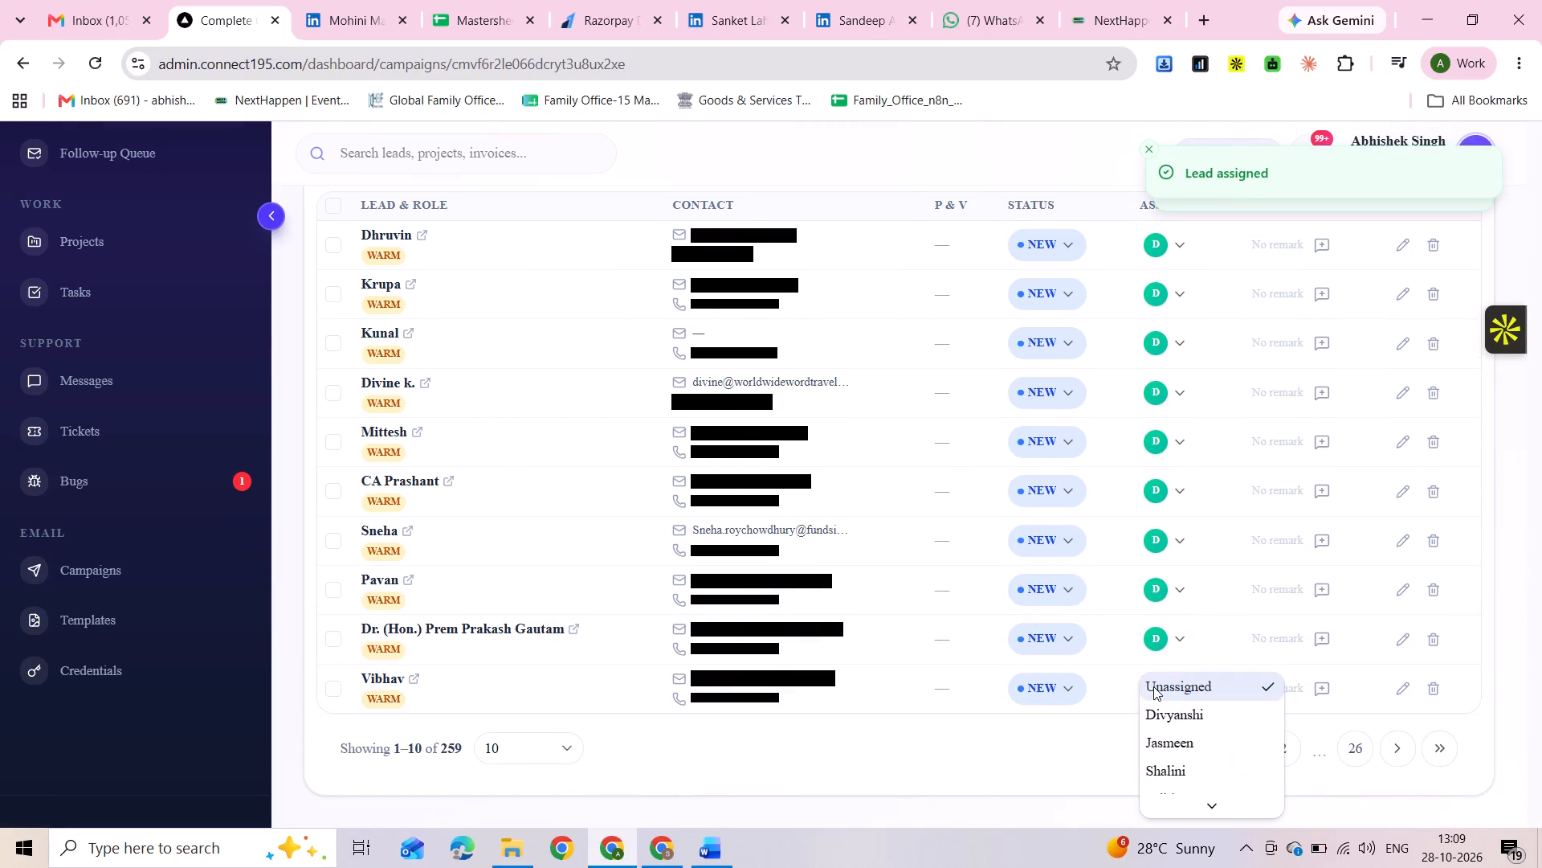
left_click(1165, 706)
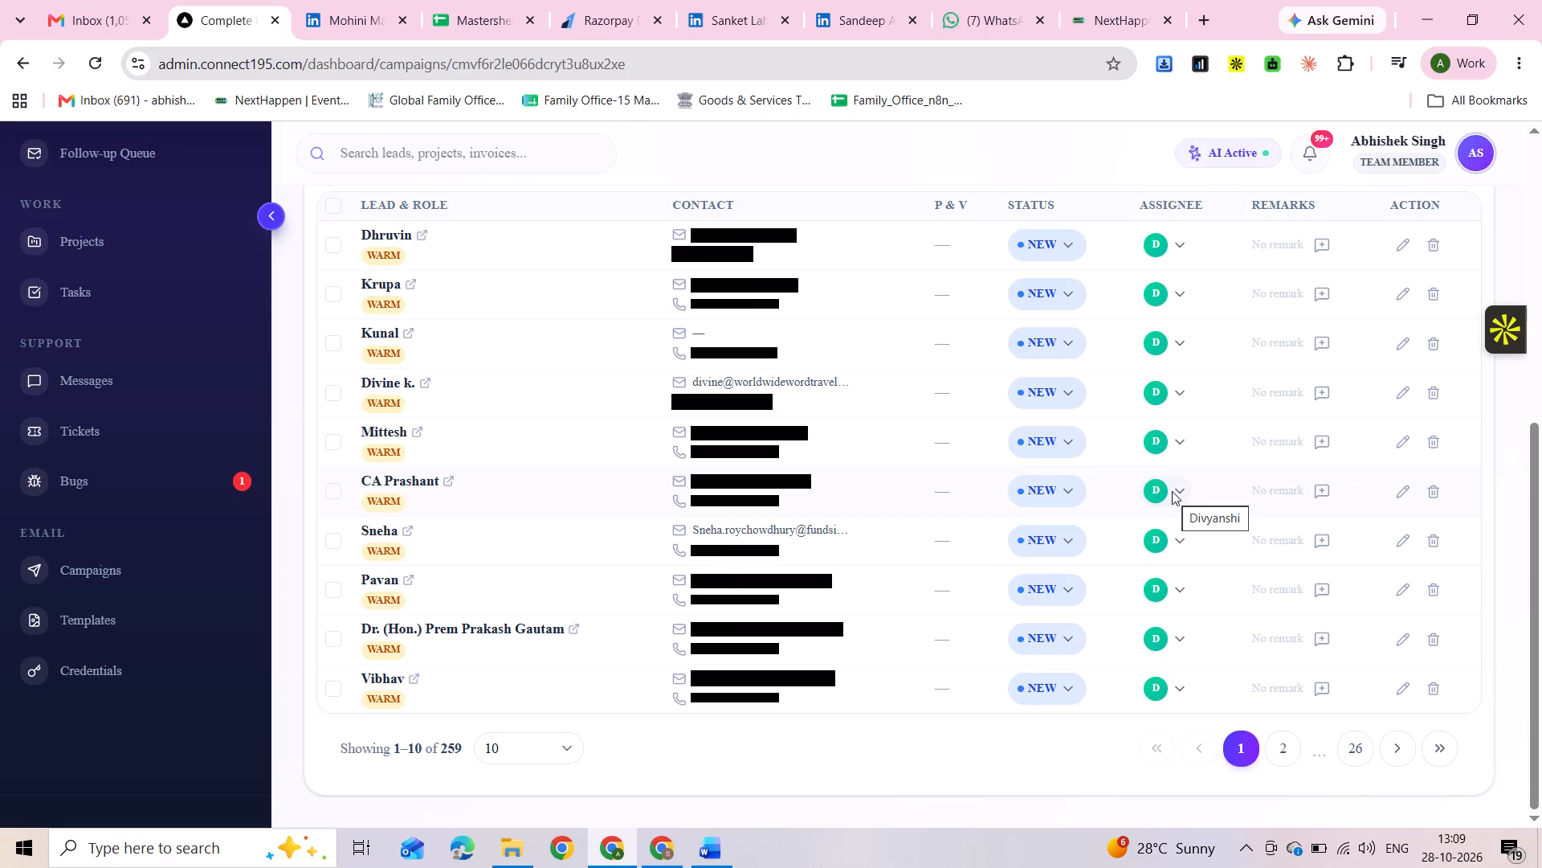
Add Divyanshi as a Round-robin member in the campaign's Team Access & Lead Distribution settings and save.
scroll(904, 509, "up", 4)
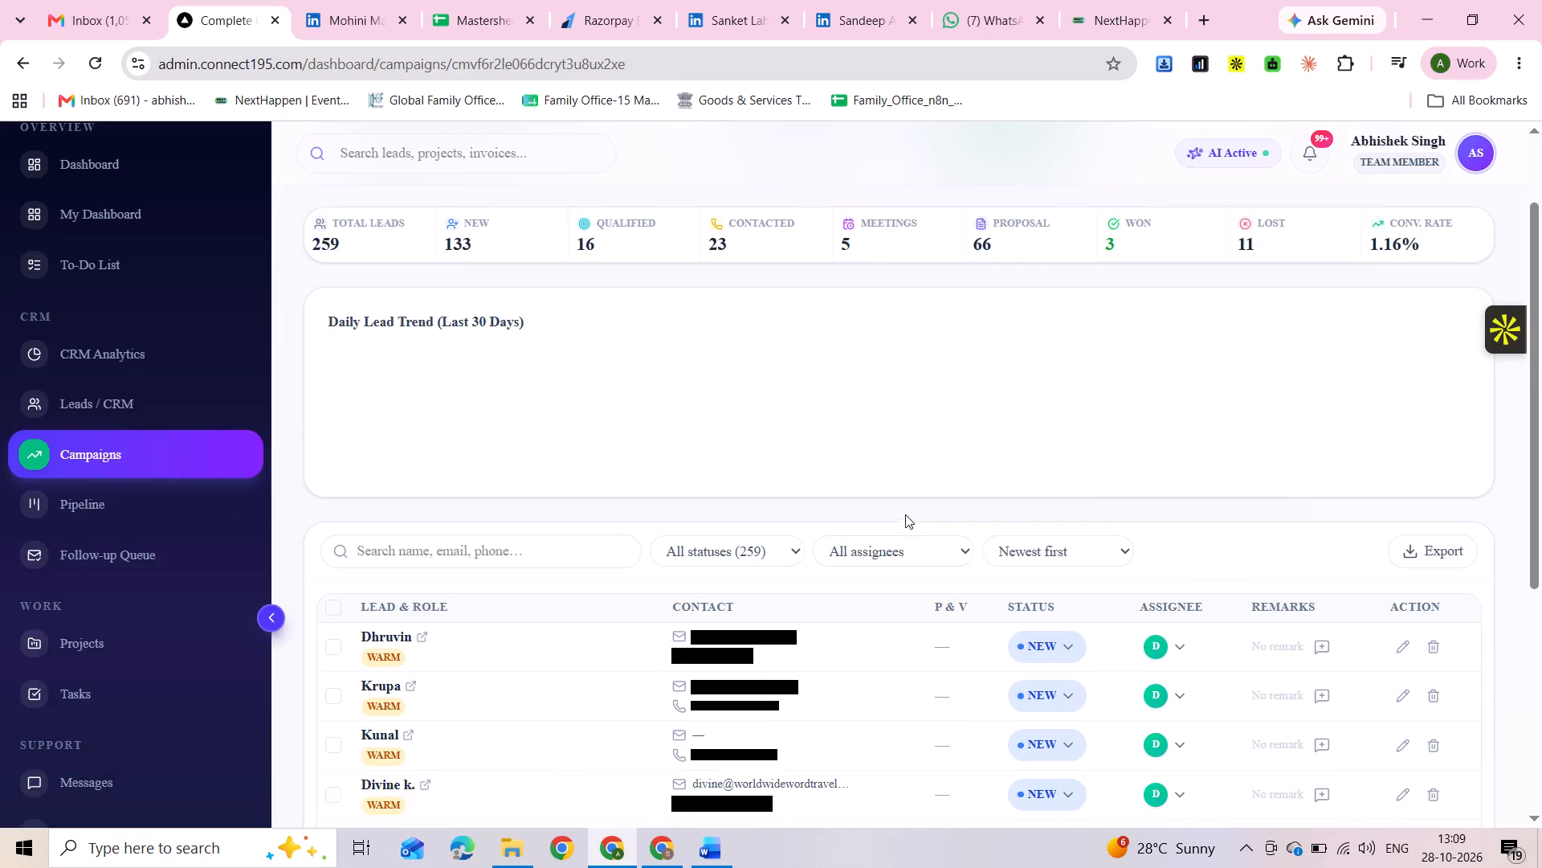
scroll(906, 508, "up", 3)
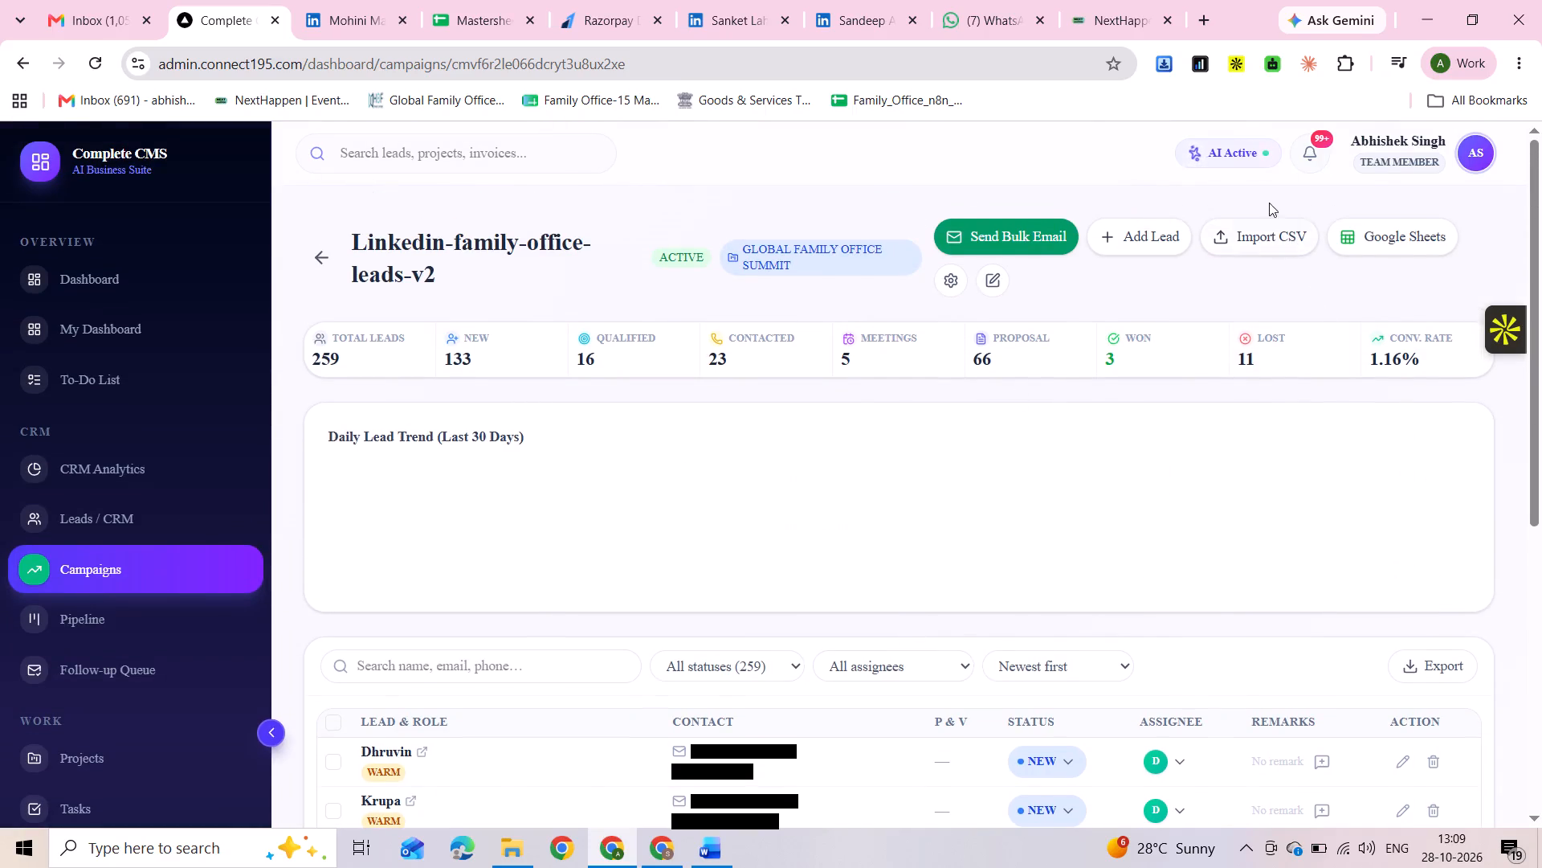
scroll(1244, 282, "up", 5)
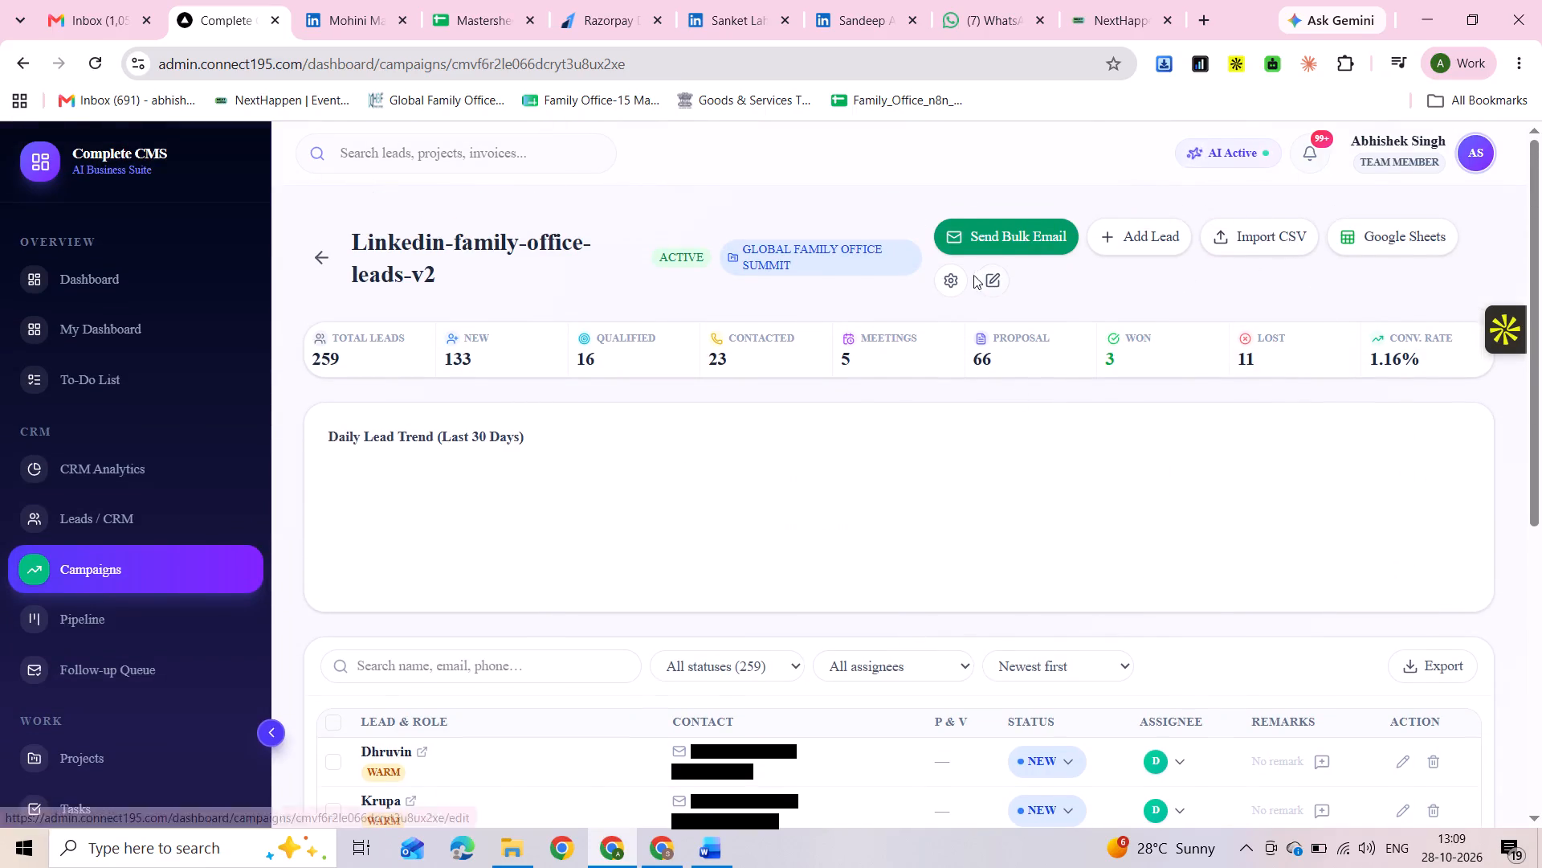
left_click(953, 277)
scroll(899, 360, "down", 5)
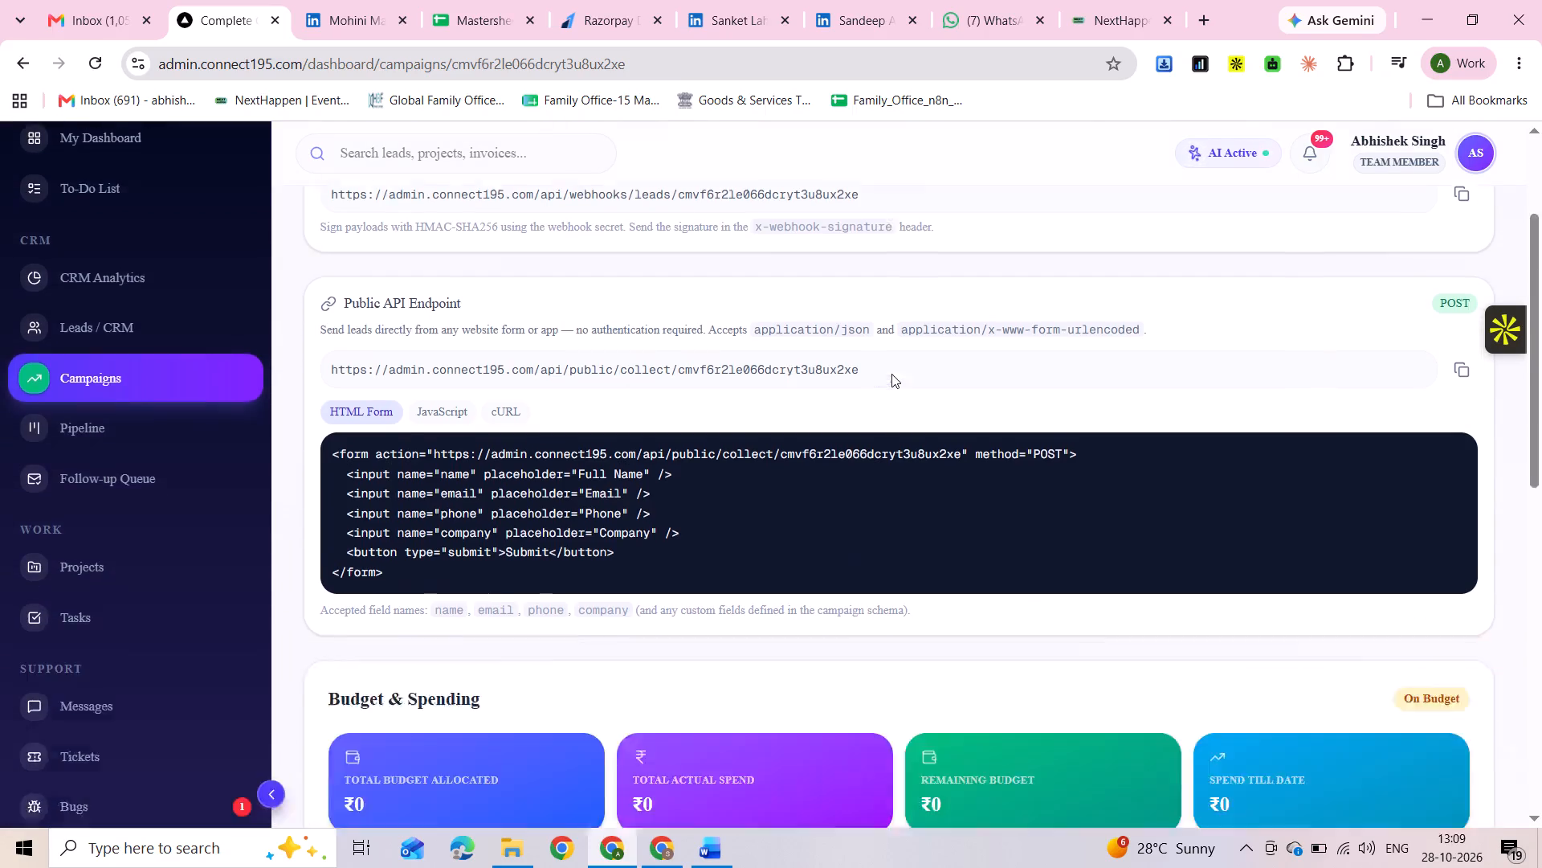
scroll(891, 374, "down", 1)
scroll(895, 460, "up", 1)
scroll(900, 470, "down", 9)
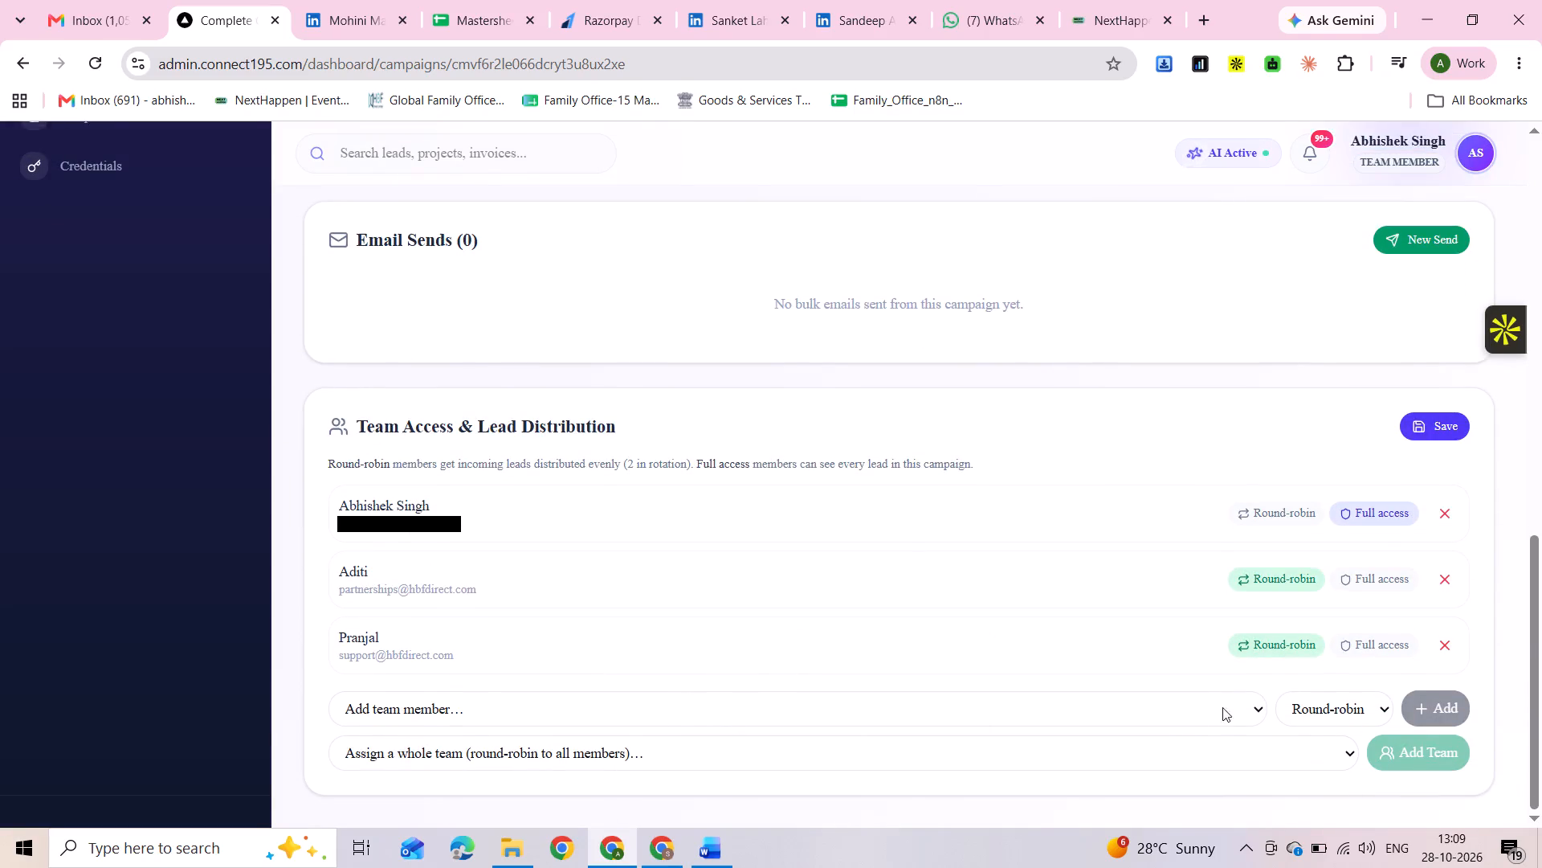
left_click(1242, 710)
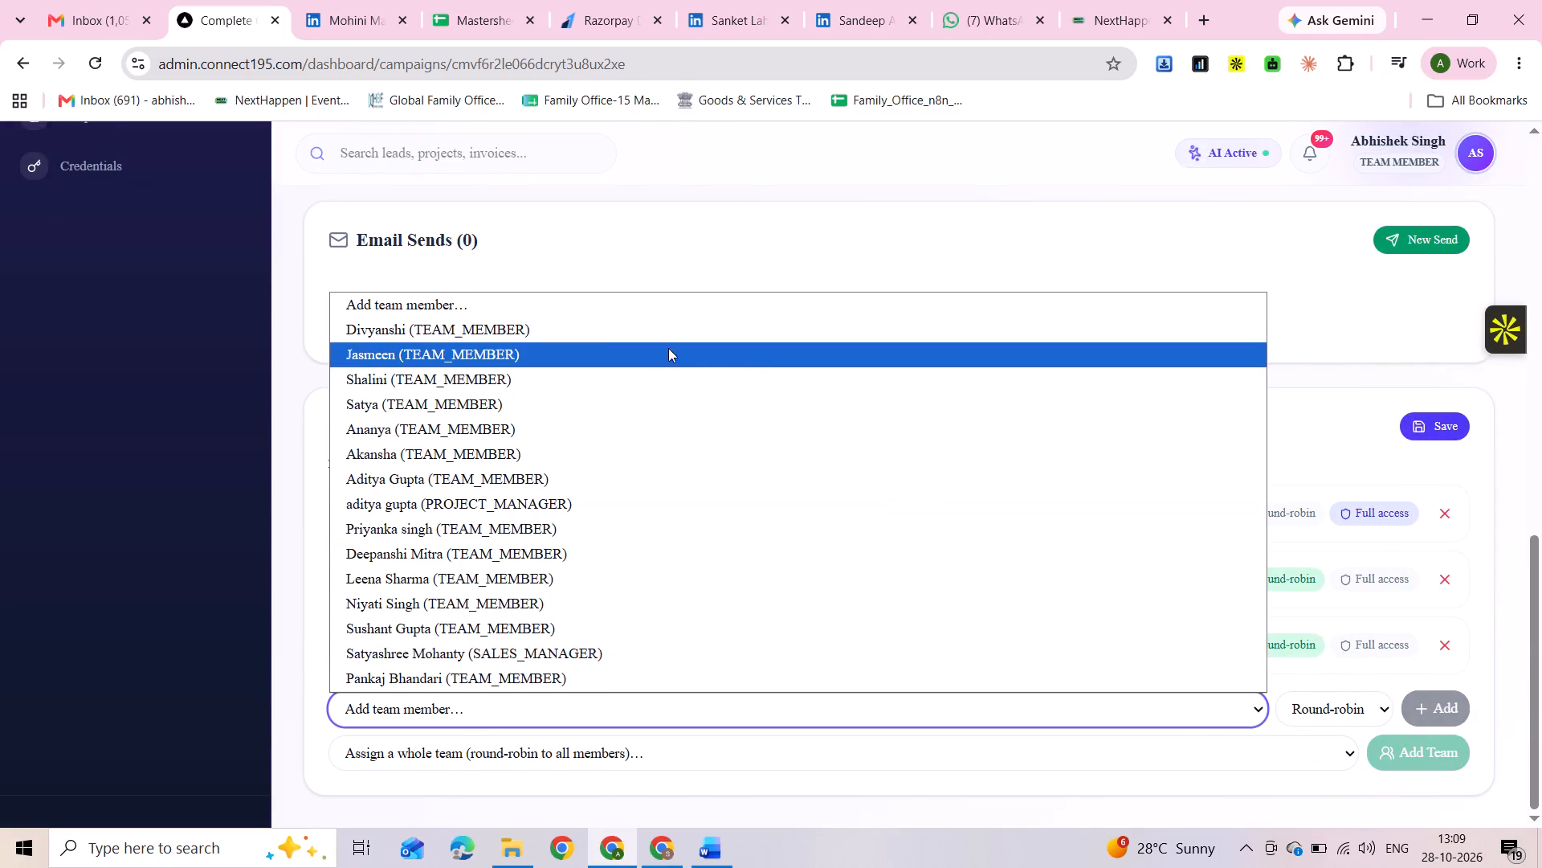
left_click(597, 338)
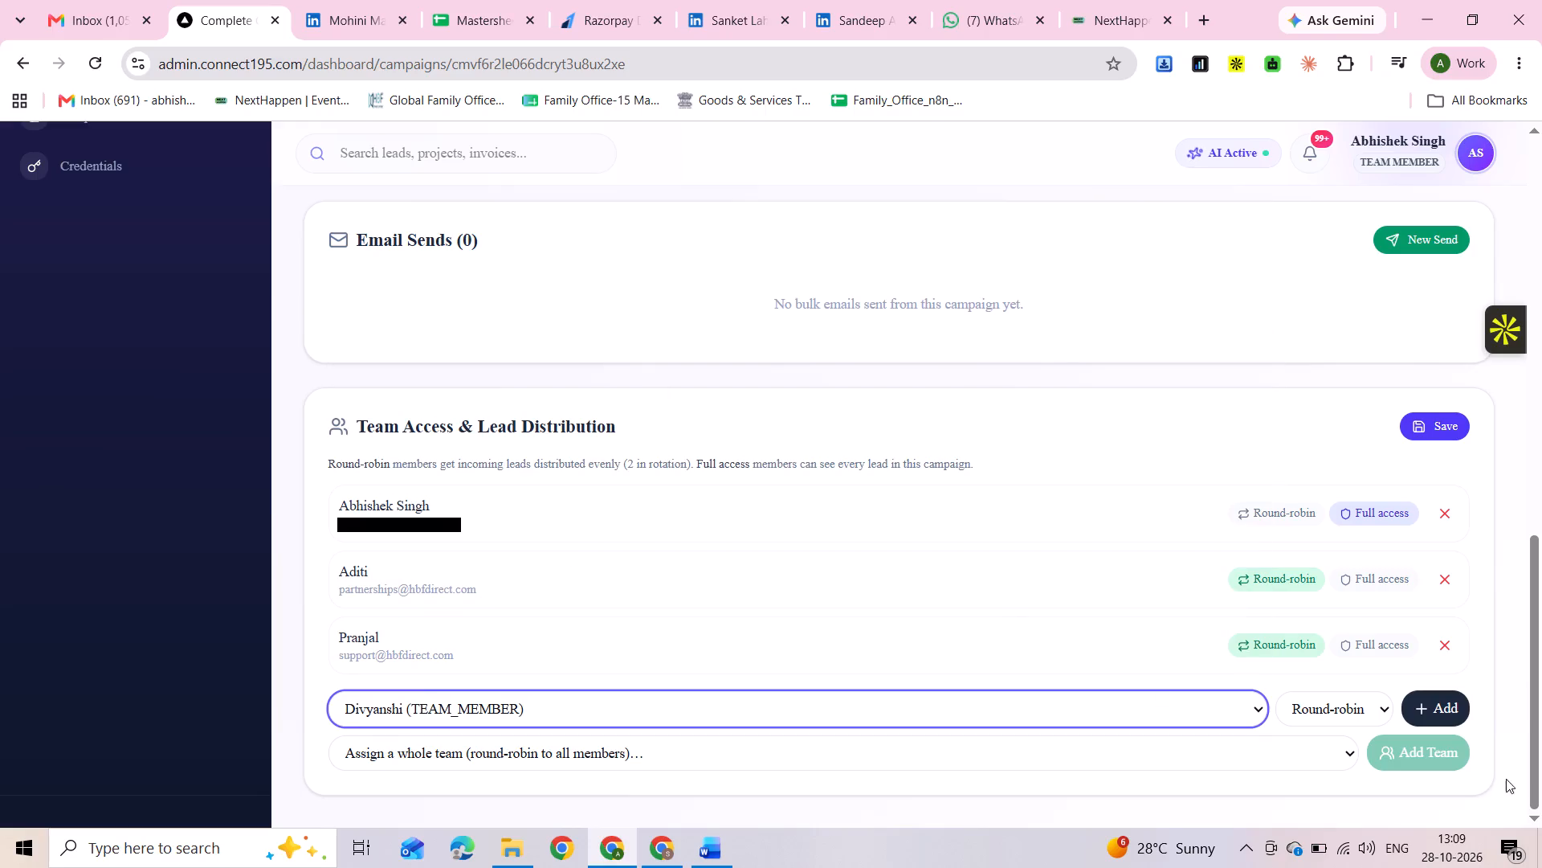
left_click(1446, 710)
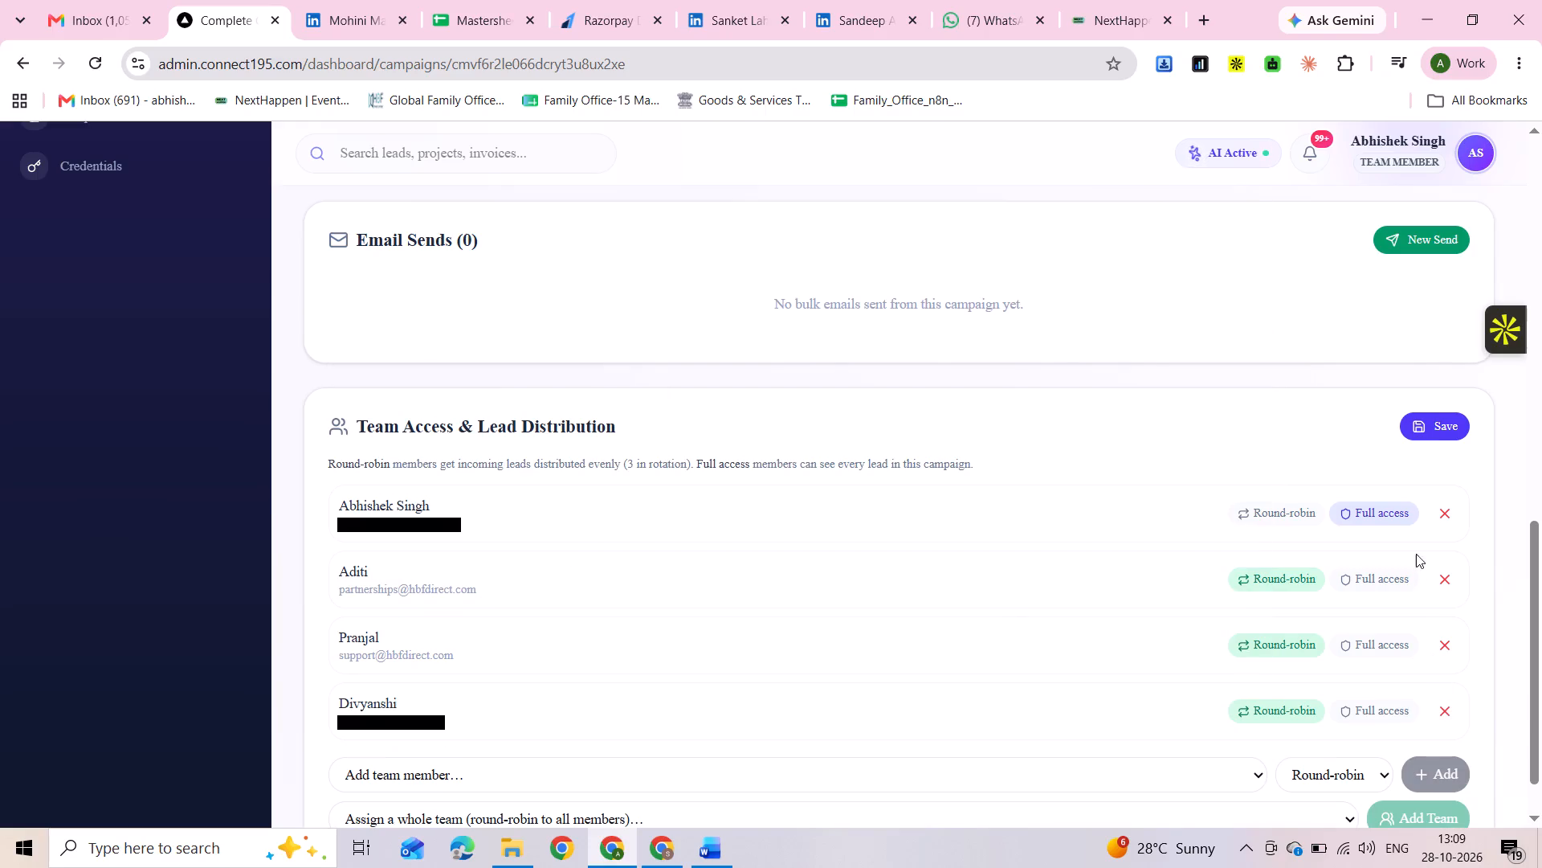
left_click(1430, 428)
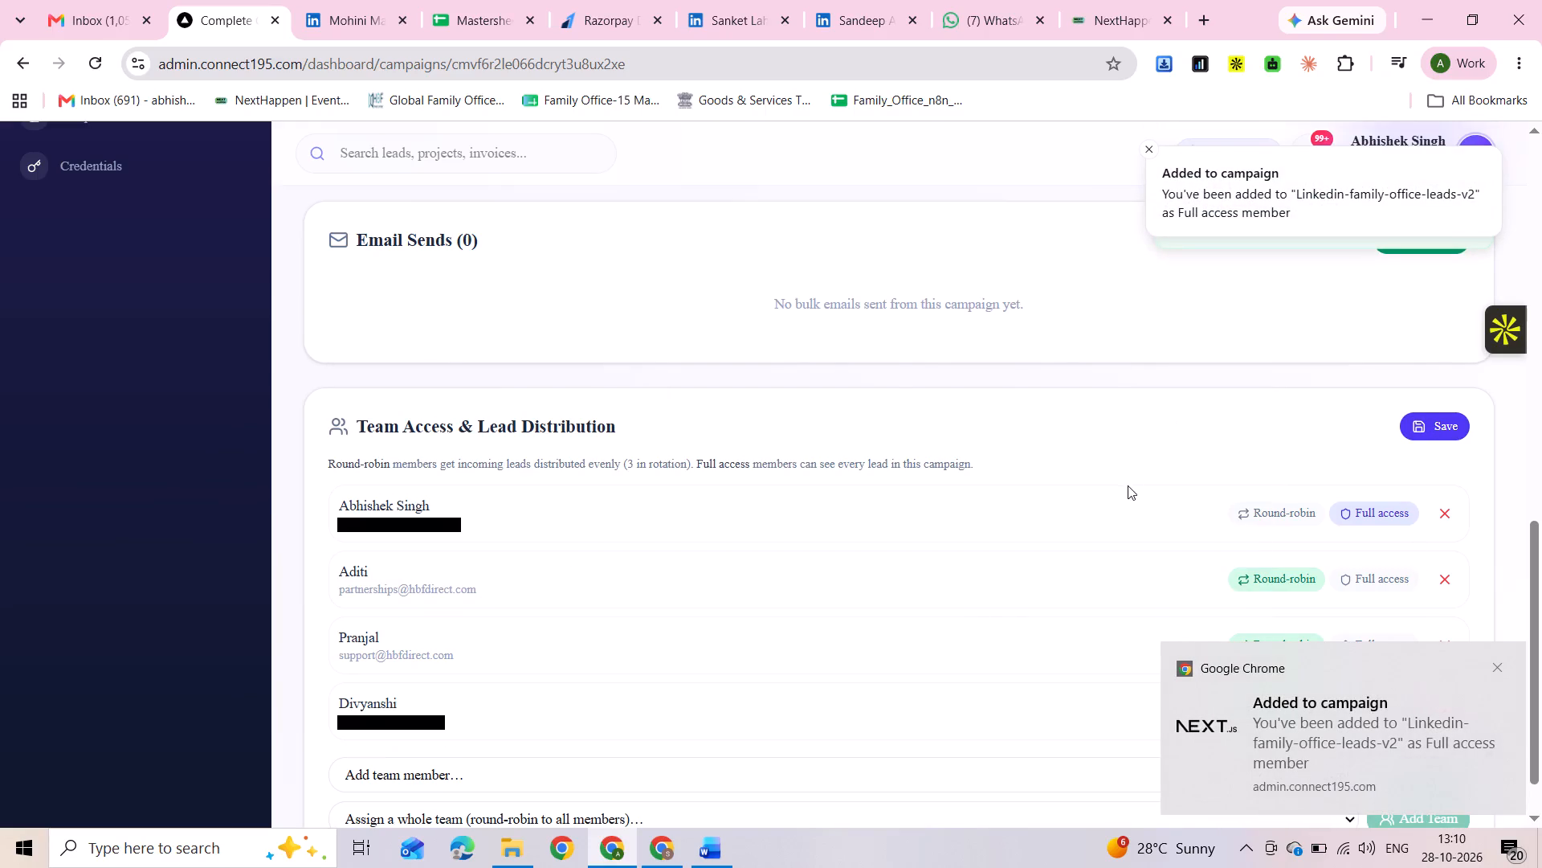
Reopen the Linkedin-family-office-leads-v2 campaign and check the assignees on its first page of leads.
scroll(1075, 472, "up", 1)
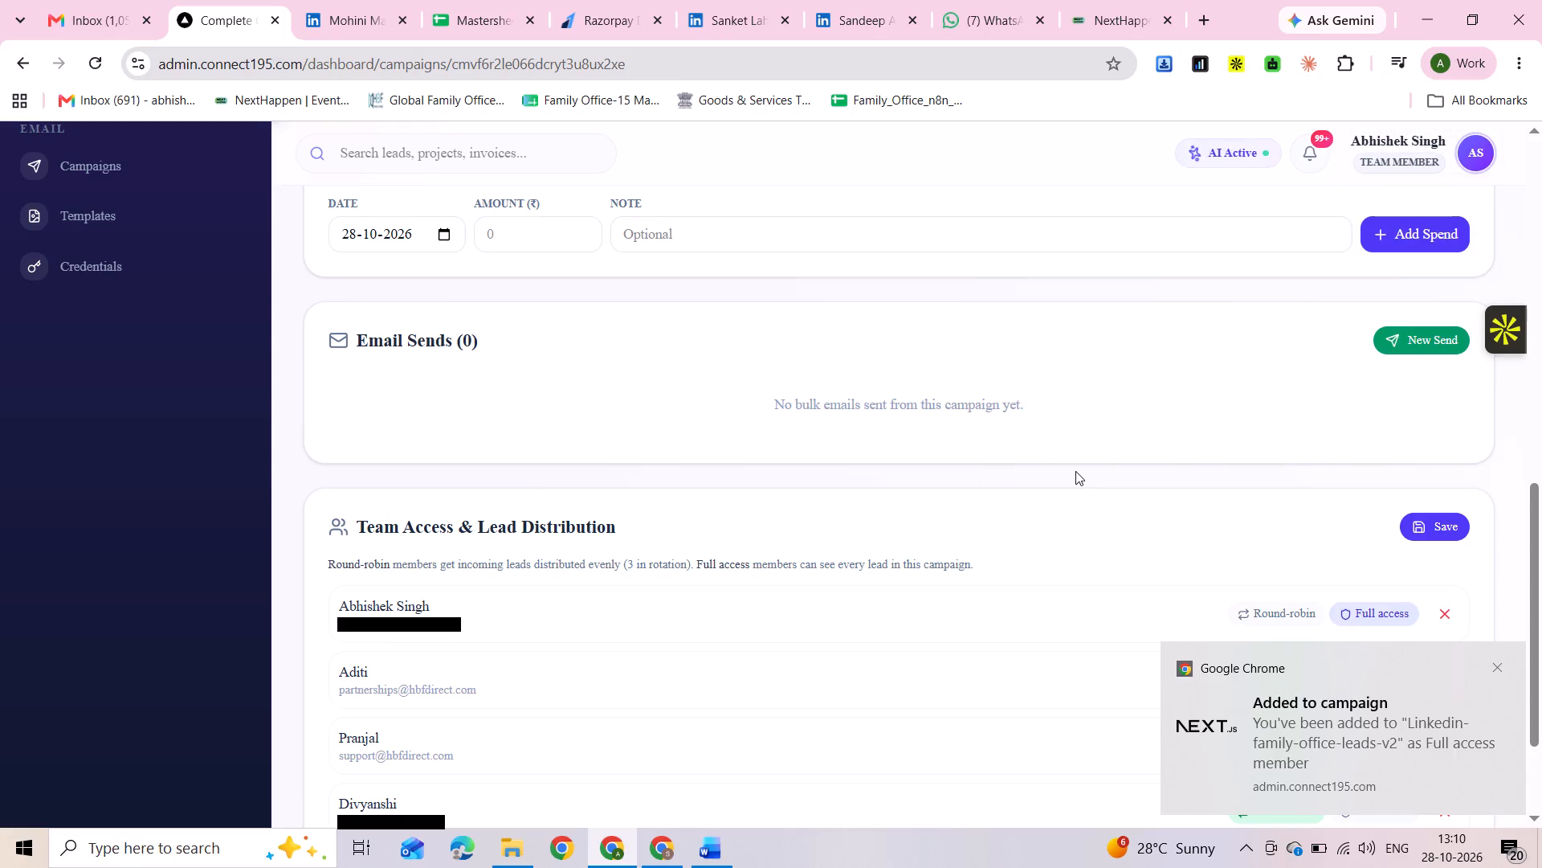
scroll(1025, 407, "up", 3)
scroll(683, 203, "up", 4)
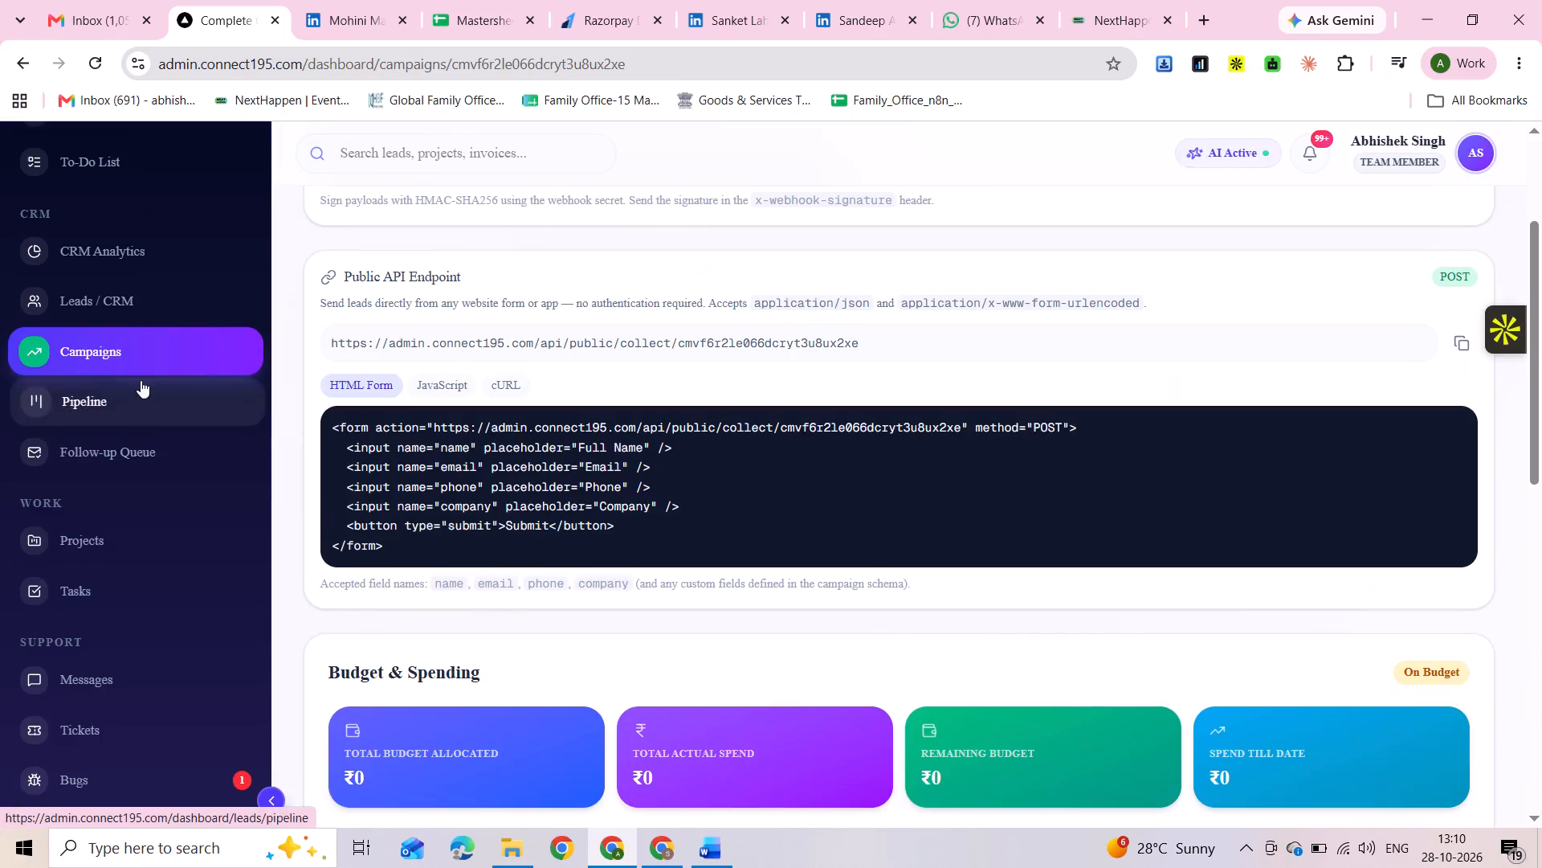
left_click(150, 358)
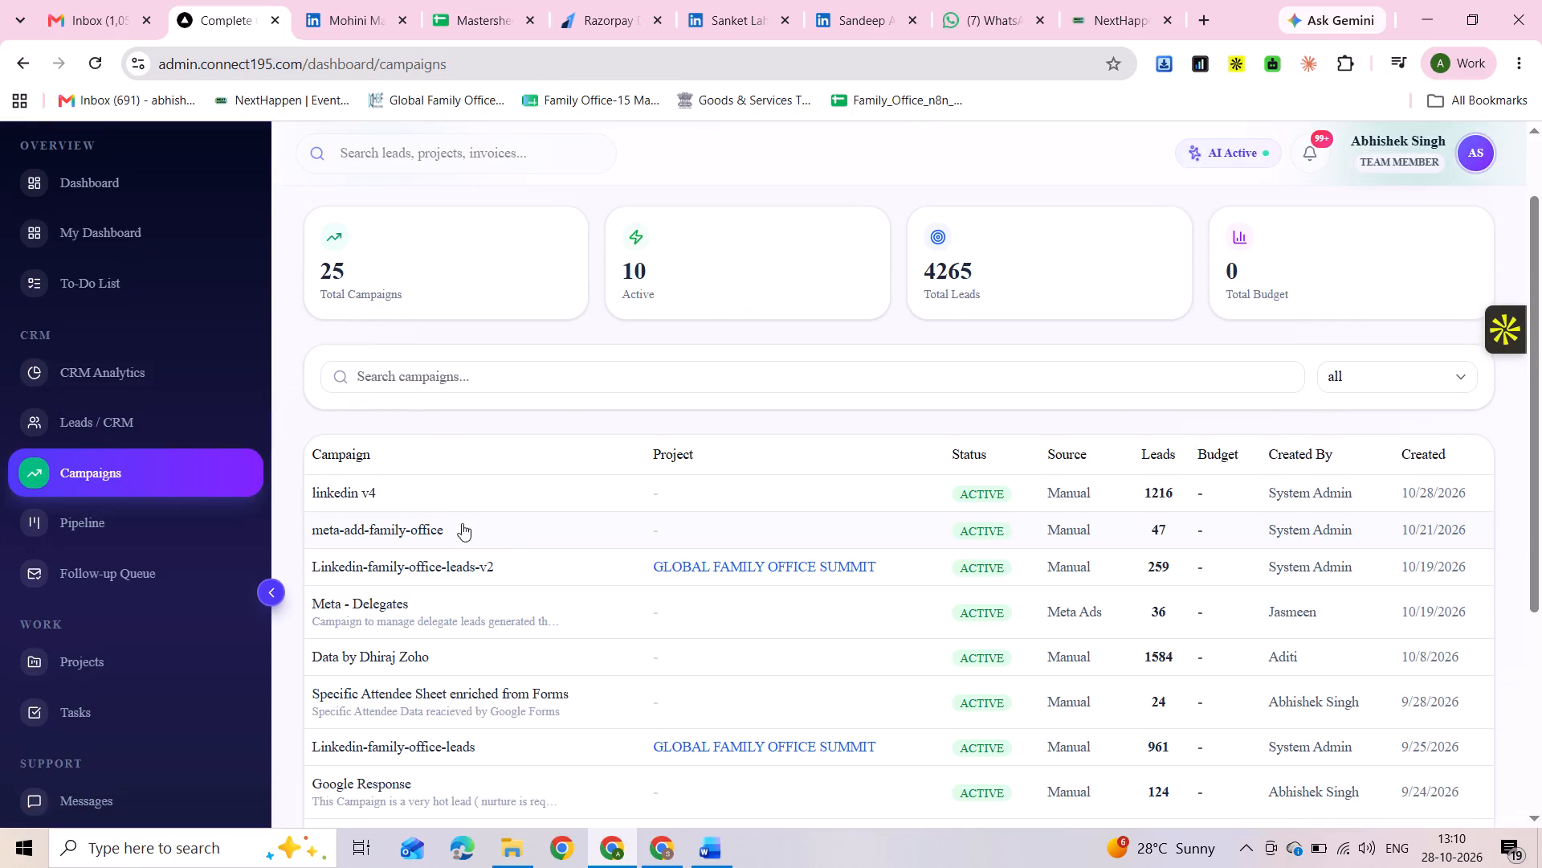
left_click(475, 567)
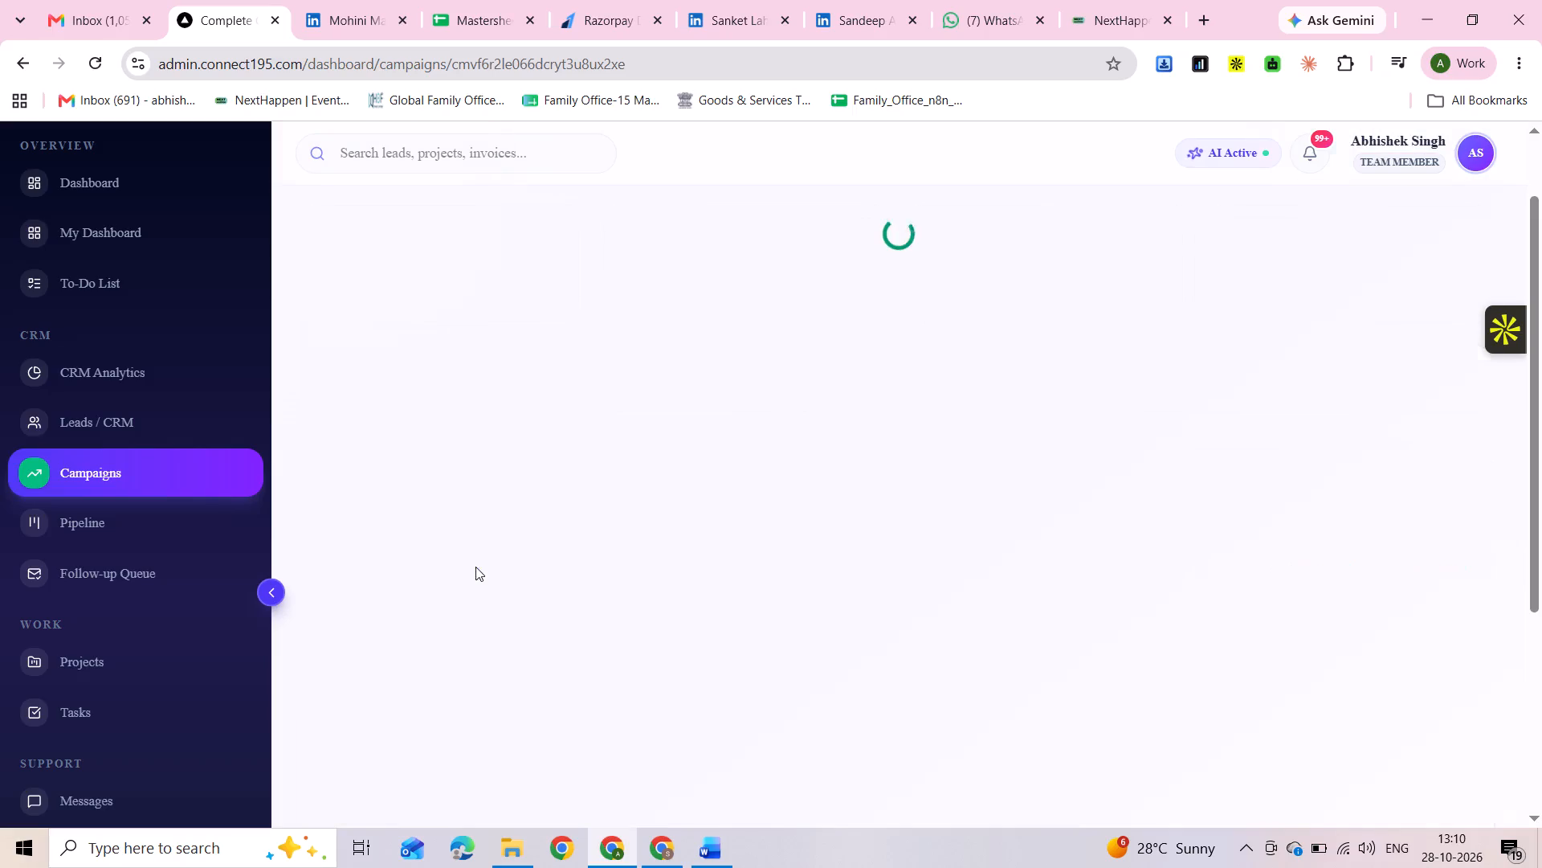
scroll(817, 608, "down", 3)
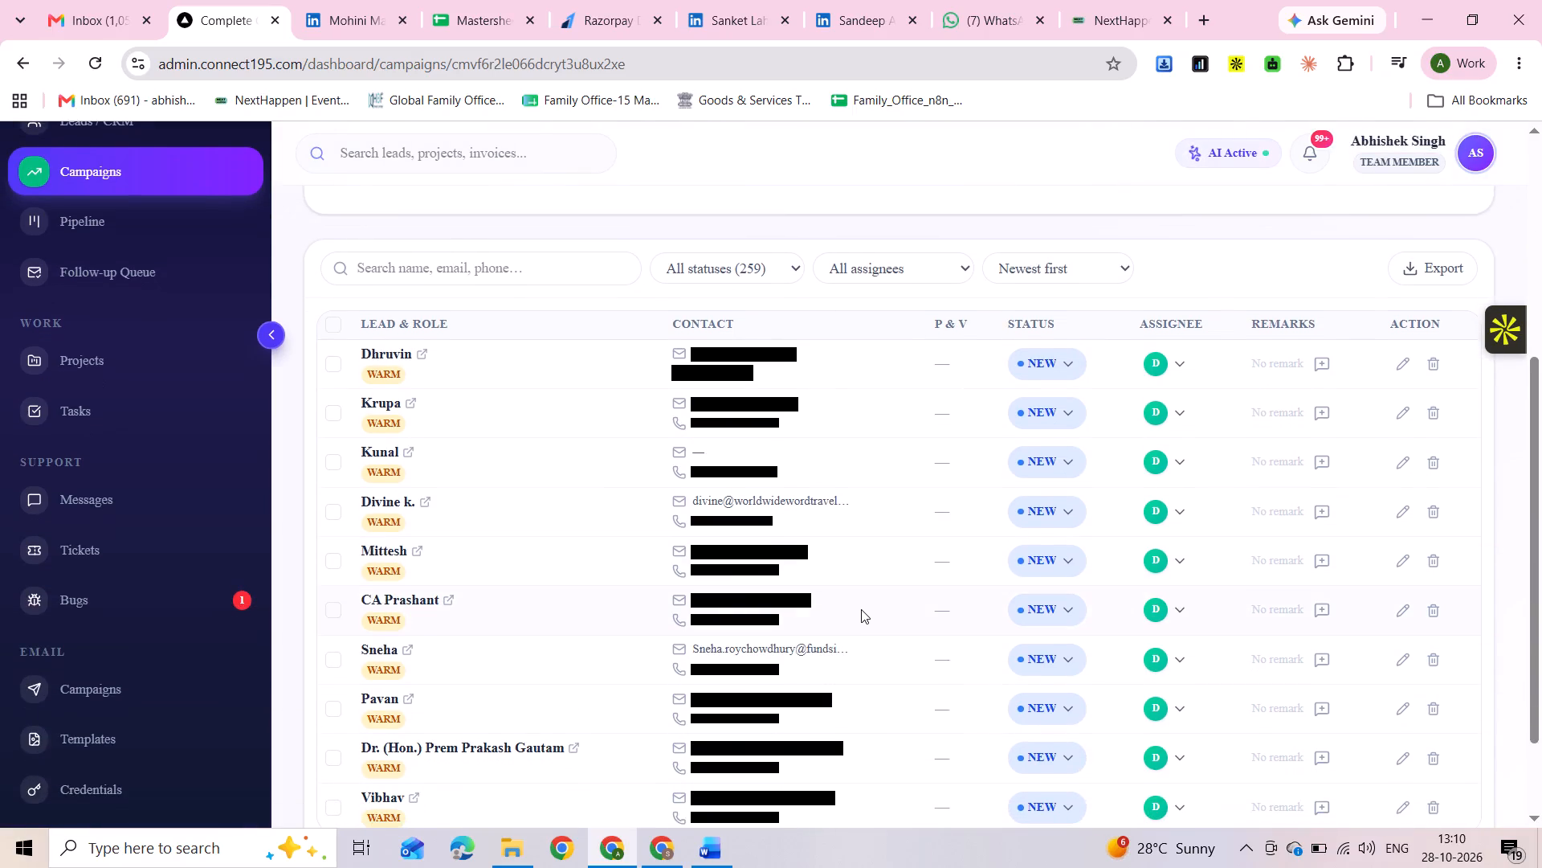
scroll(980, 619, "down", 2)
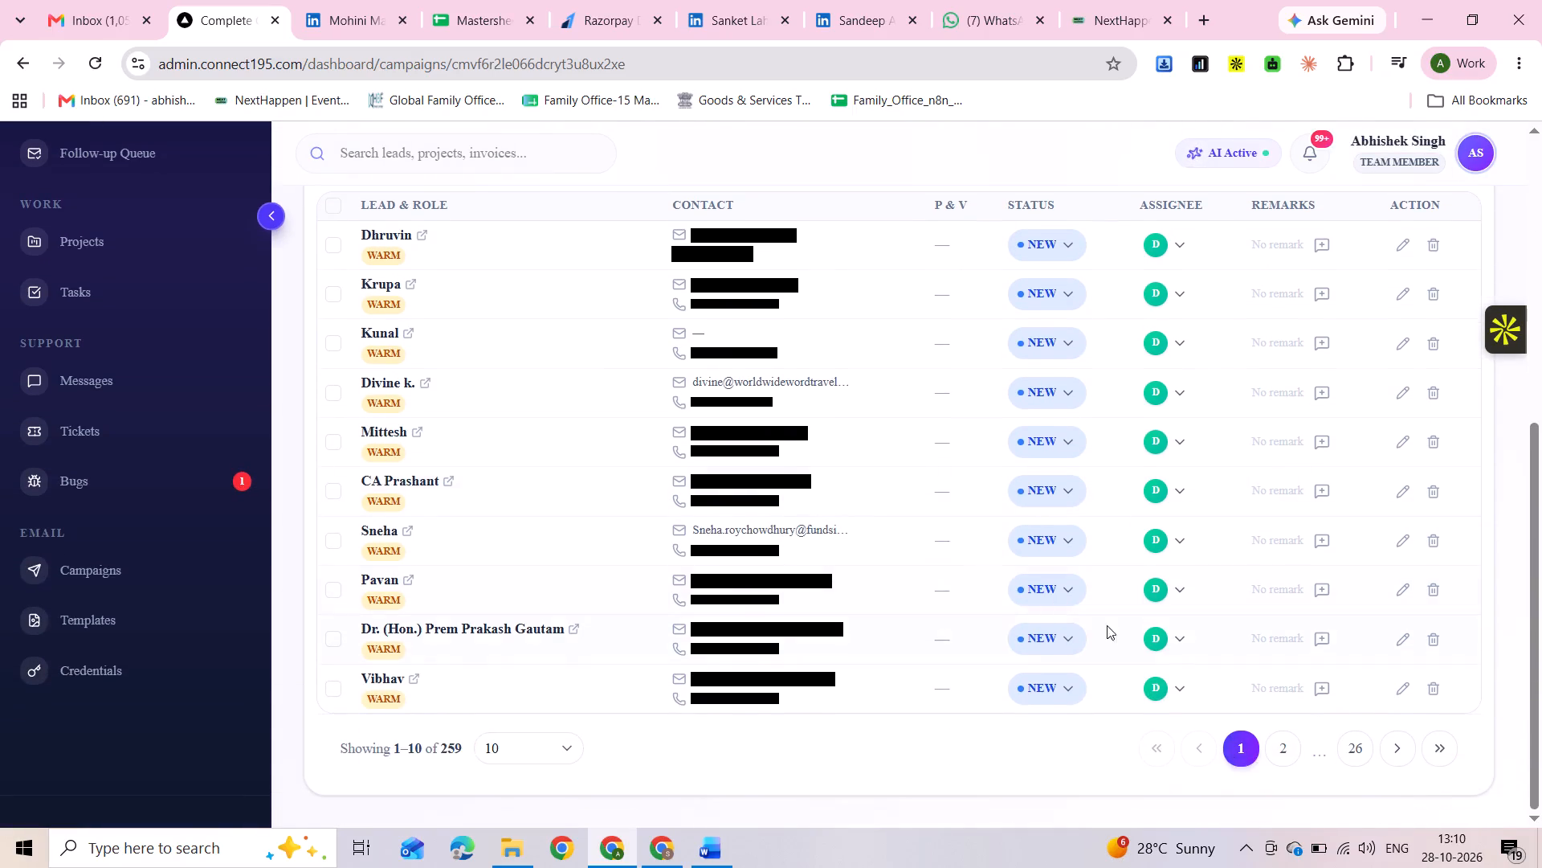
scroll(1112, 528, "up", 3)
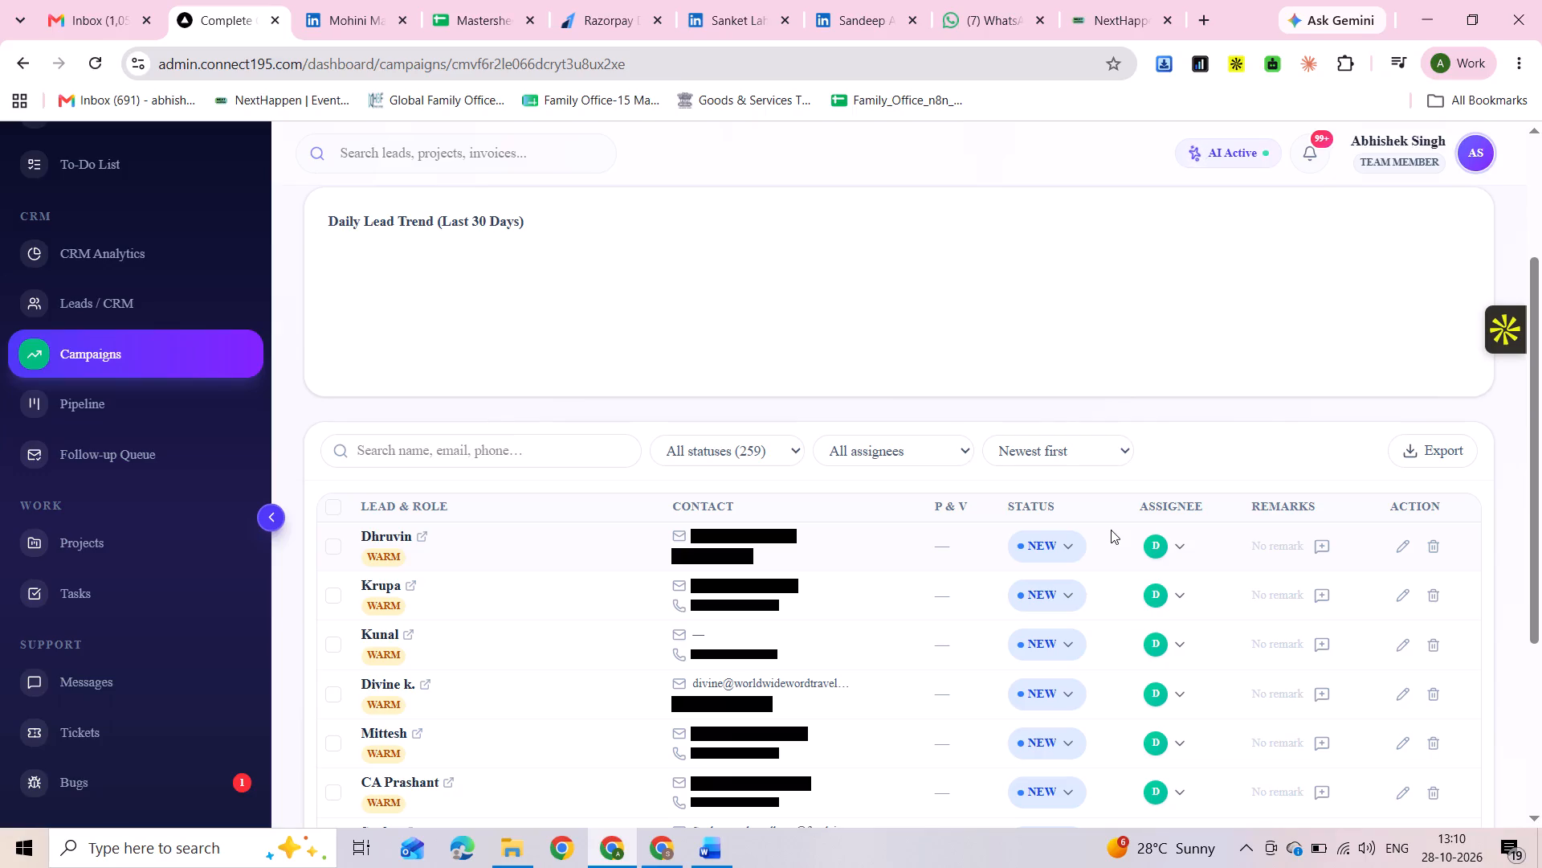
Filter the campaign's leads to assignee Divyanshi and status New.
left_click(892, 464)
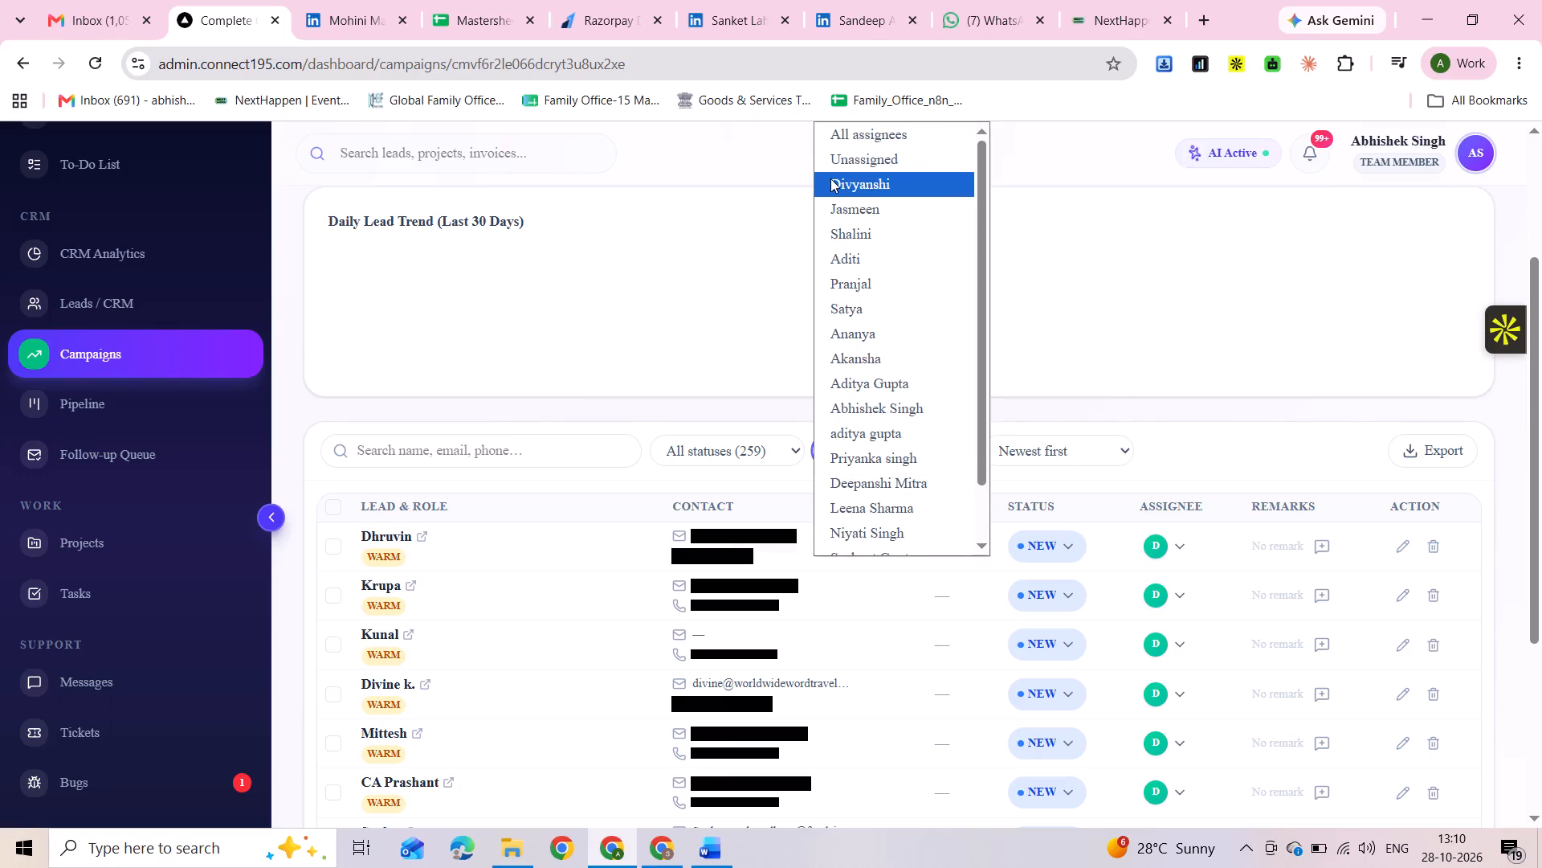
left_click(830, 178)
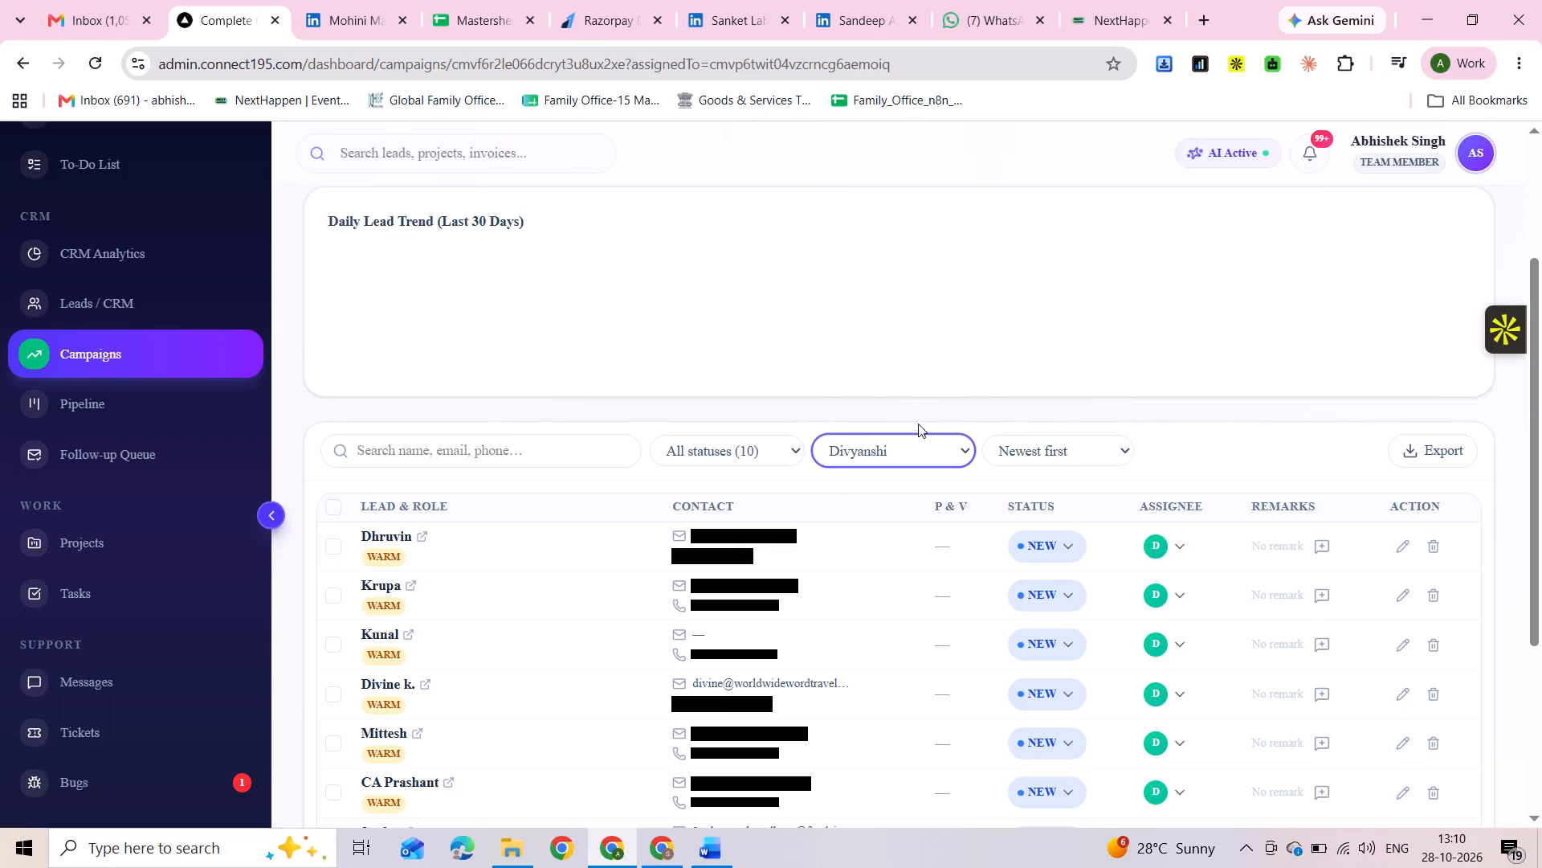
left_click(714, 441)
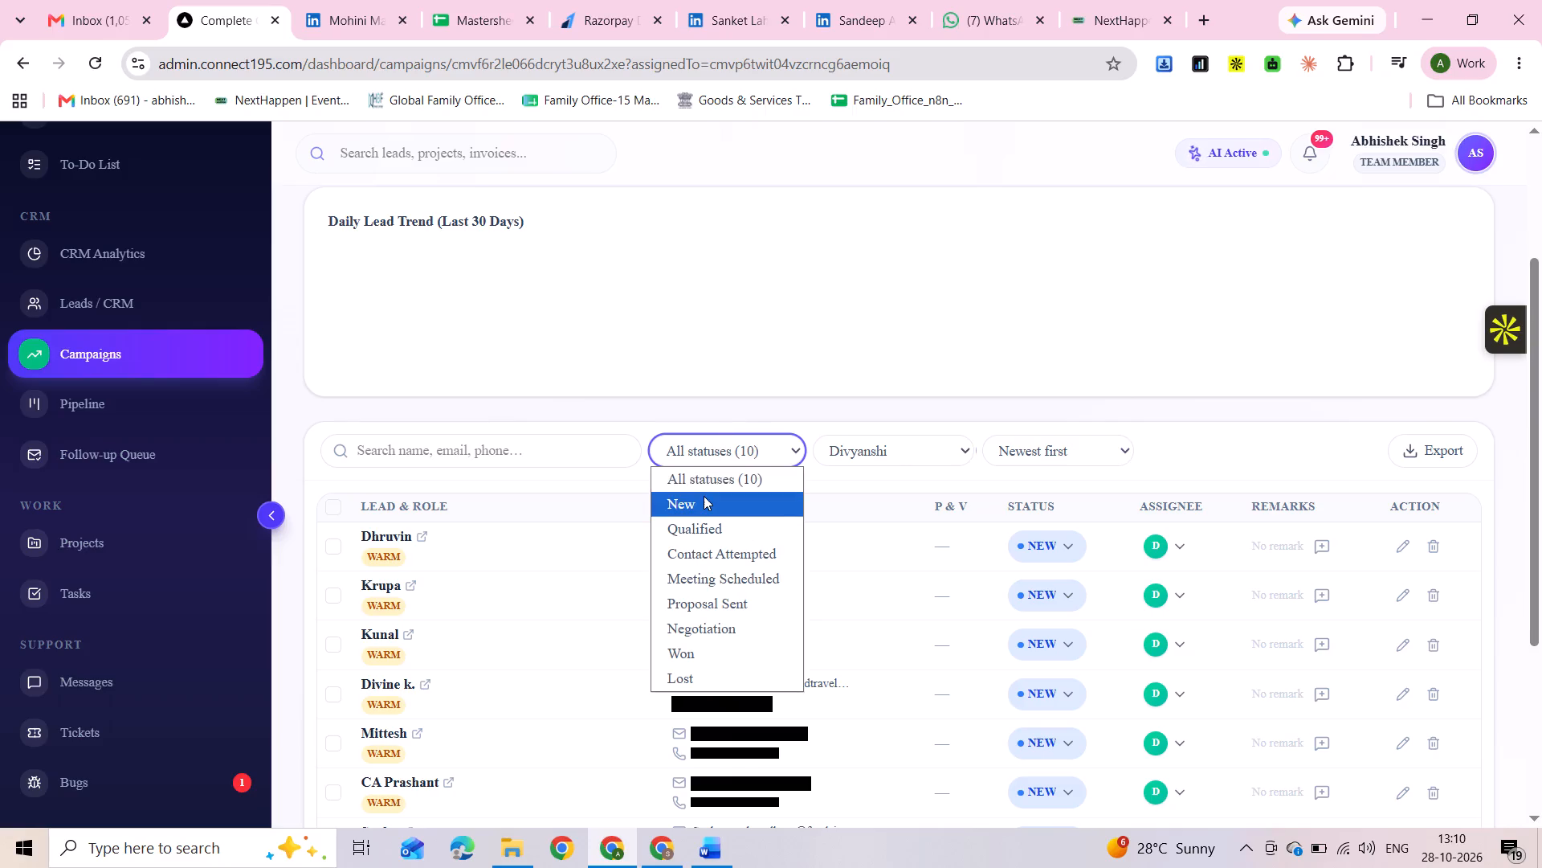
left_click(704, 496)
scroll(704, 496, "down", 5)
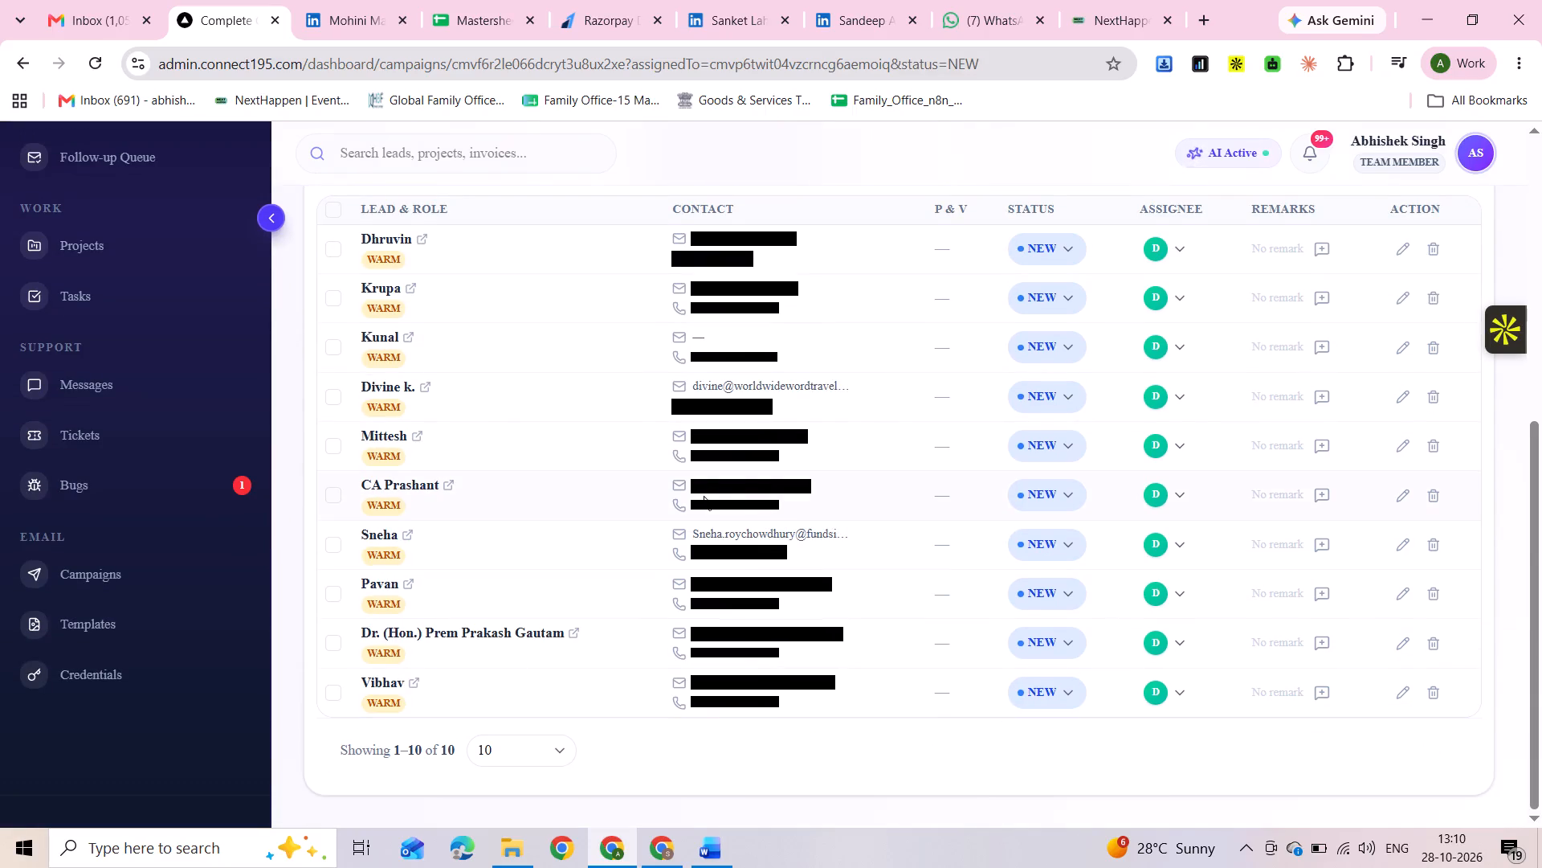
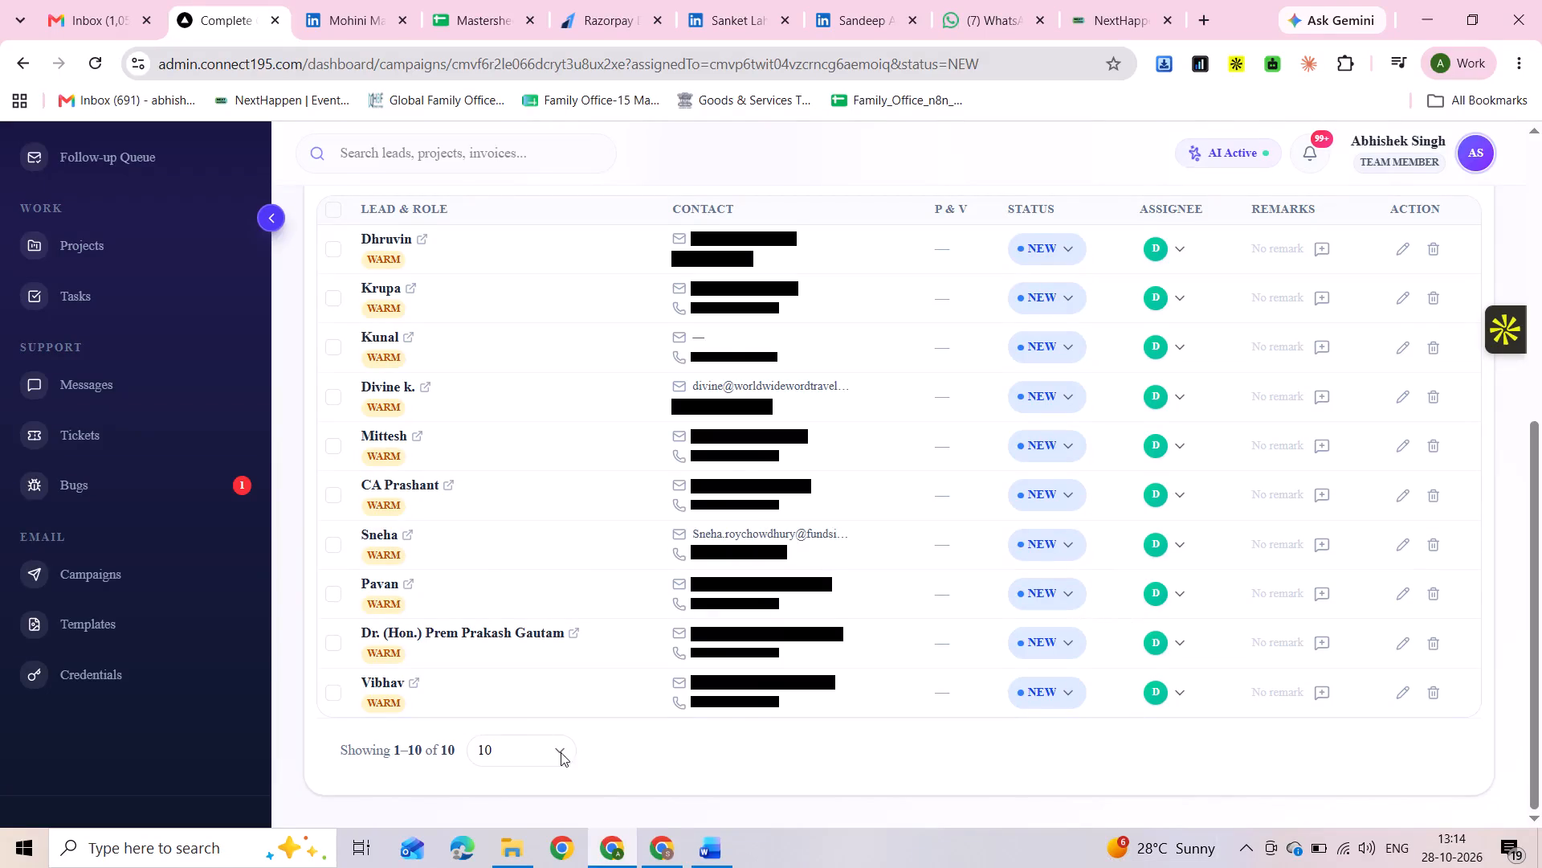
Change the campaign leads' assignee filter from Divyanshi to Unassigned, keeping the status filter at New.
scroll(763, 729, "up", 2)
scroll(789, 718, "down", 3)
scroll(789, 721, "up", 3)
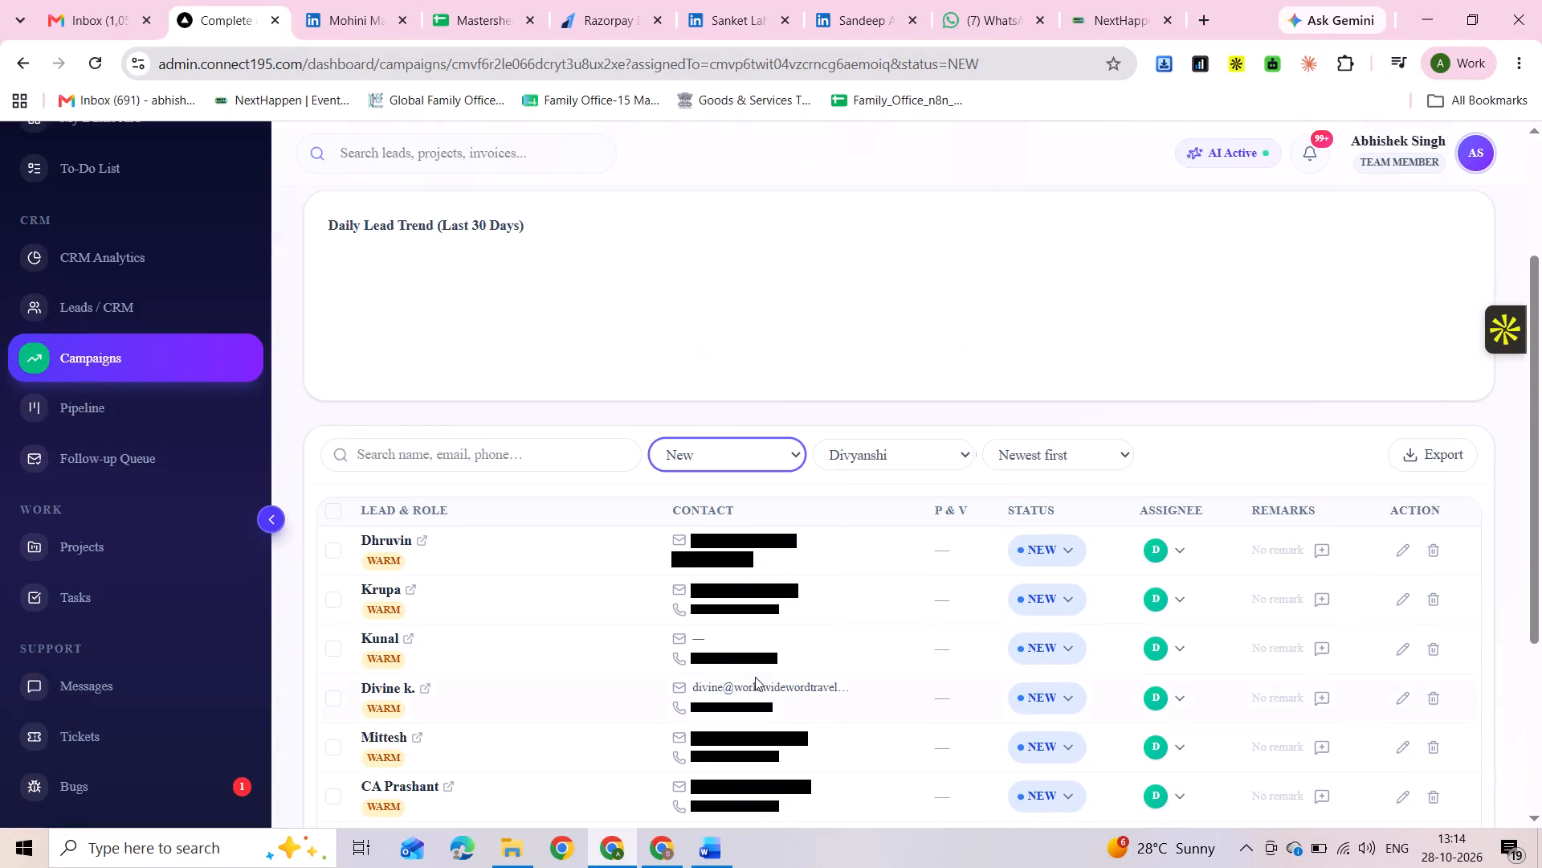
left_click(853, 443)
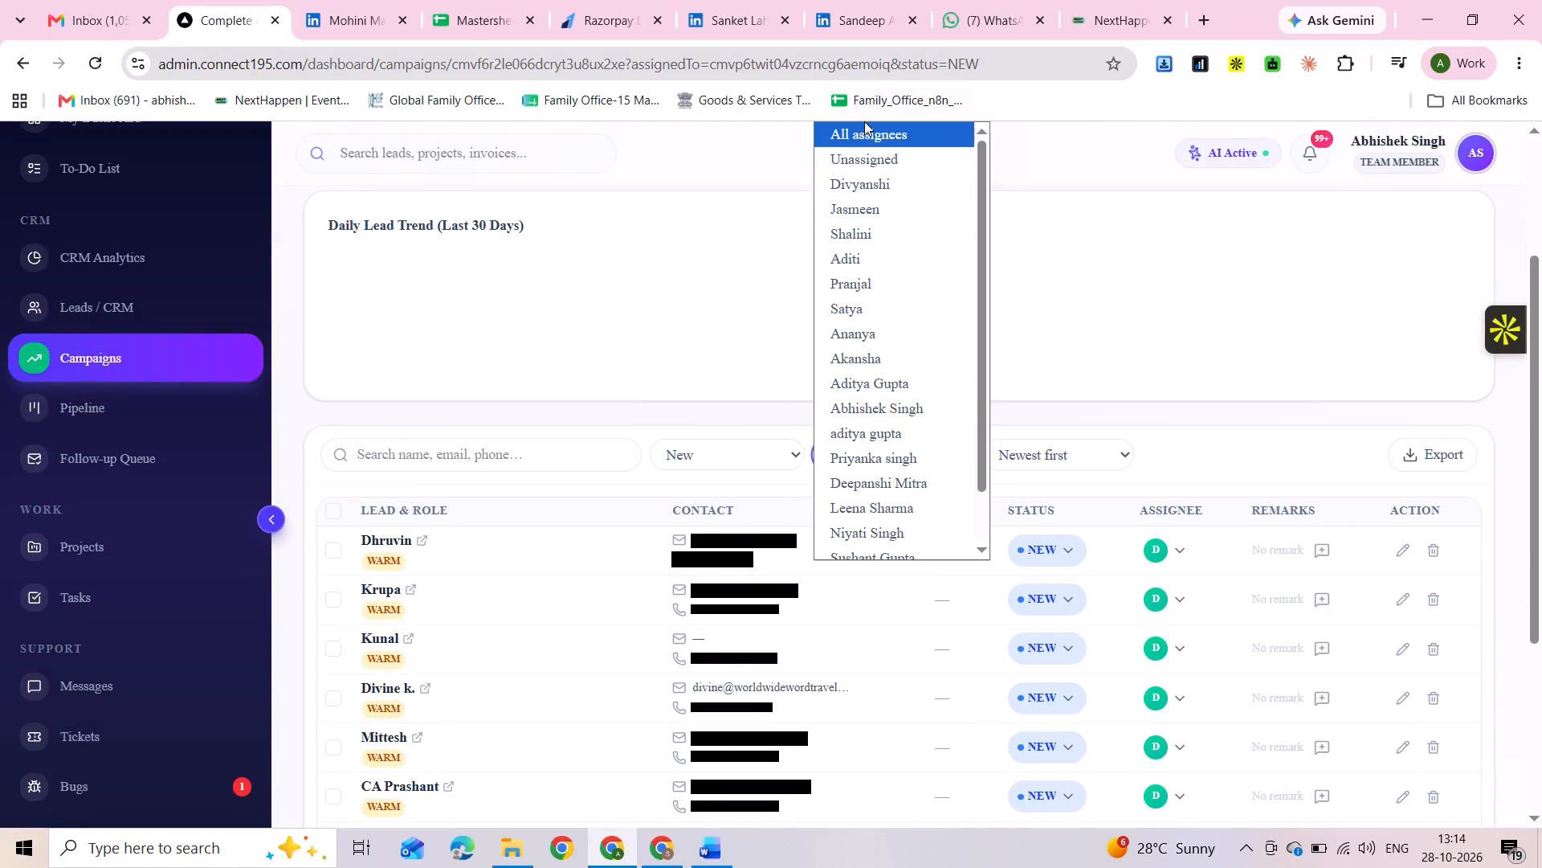
left_click(864, 121)
left_click(871, 132)
scroll(895, 430, "down", 1)
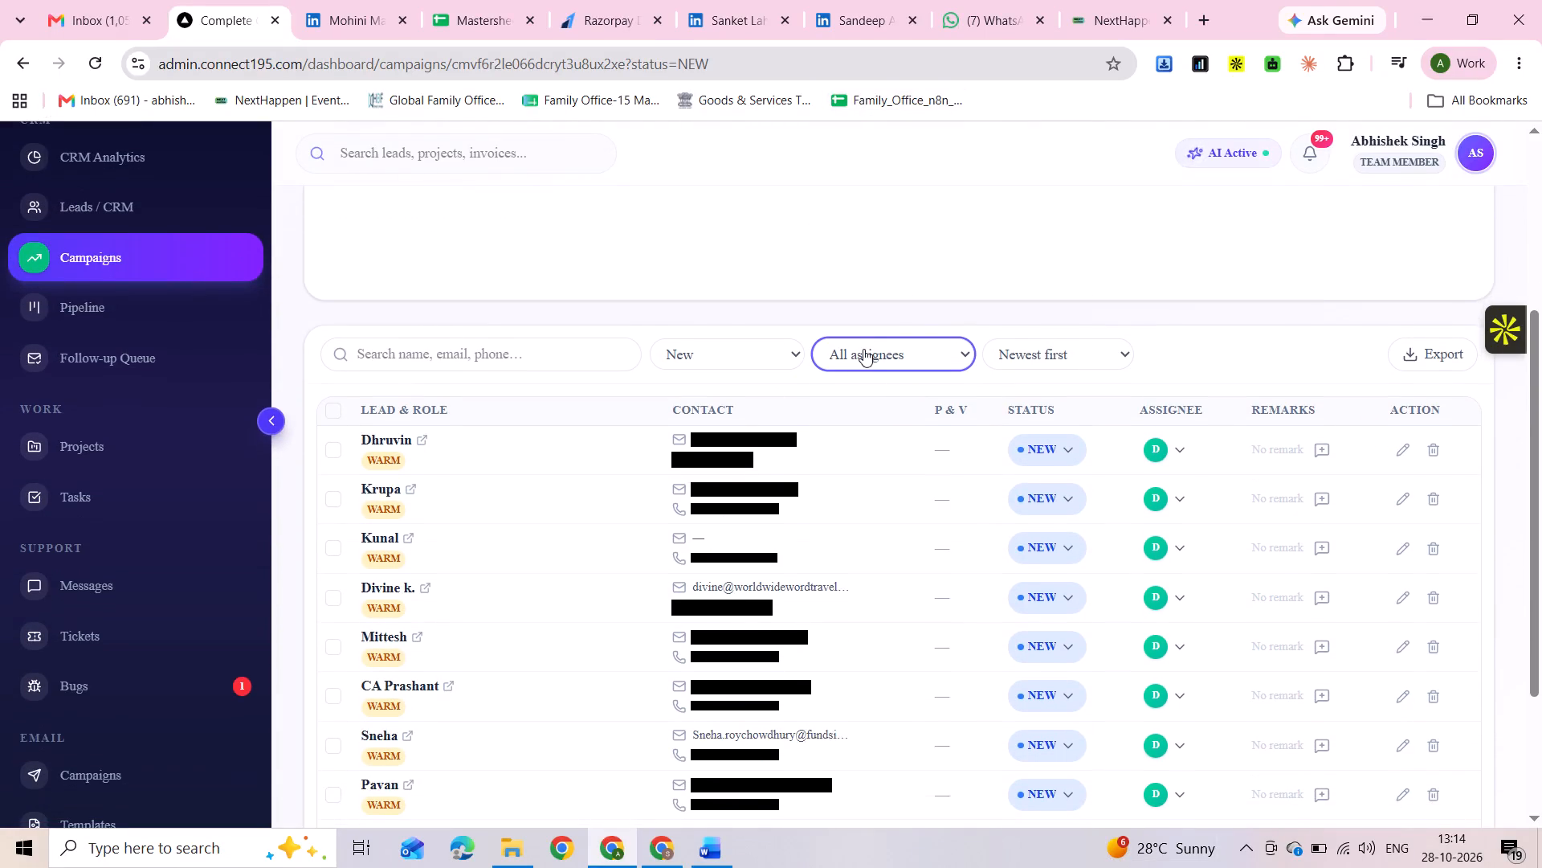
left_click(863, 348)
left_click(866, 411)
scroll(938, 464, "down", 2)
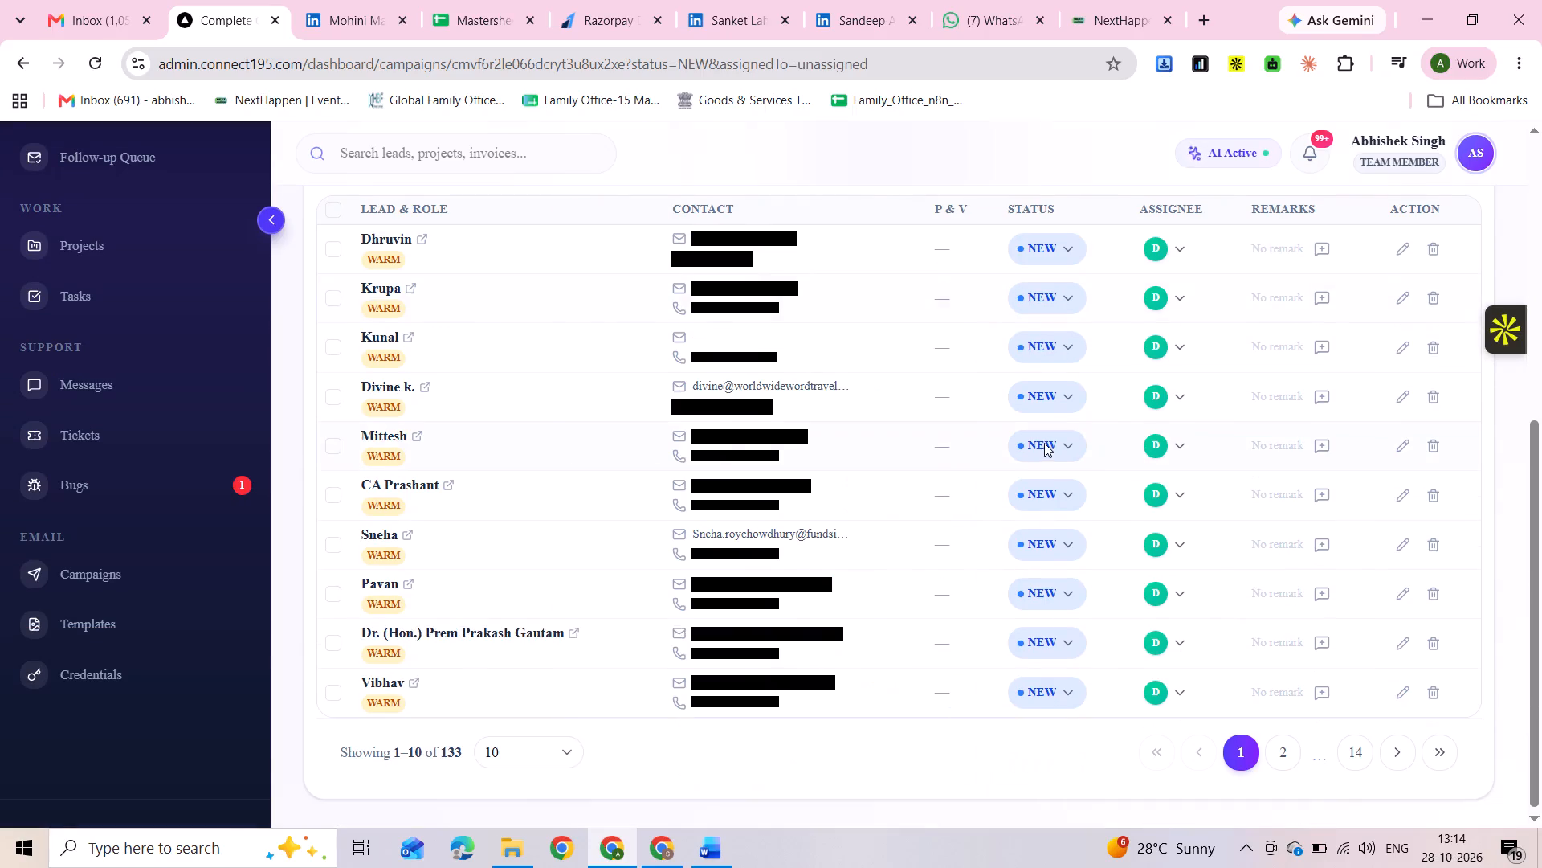
Assign the unassigned leads Nirpam, Sachin, Devika, Robin and Pradeep to Divyanshi.
left_click(1108, 242)
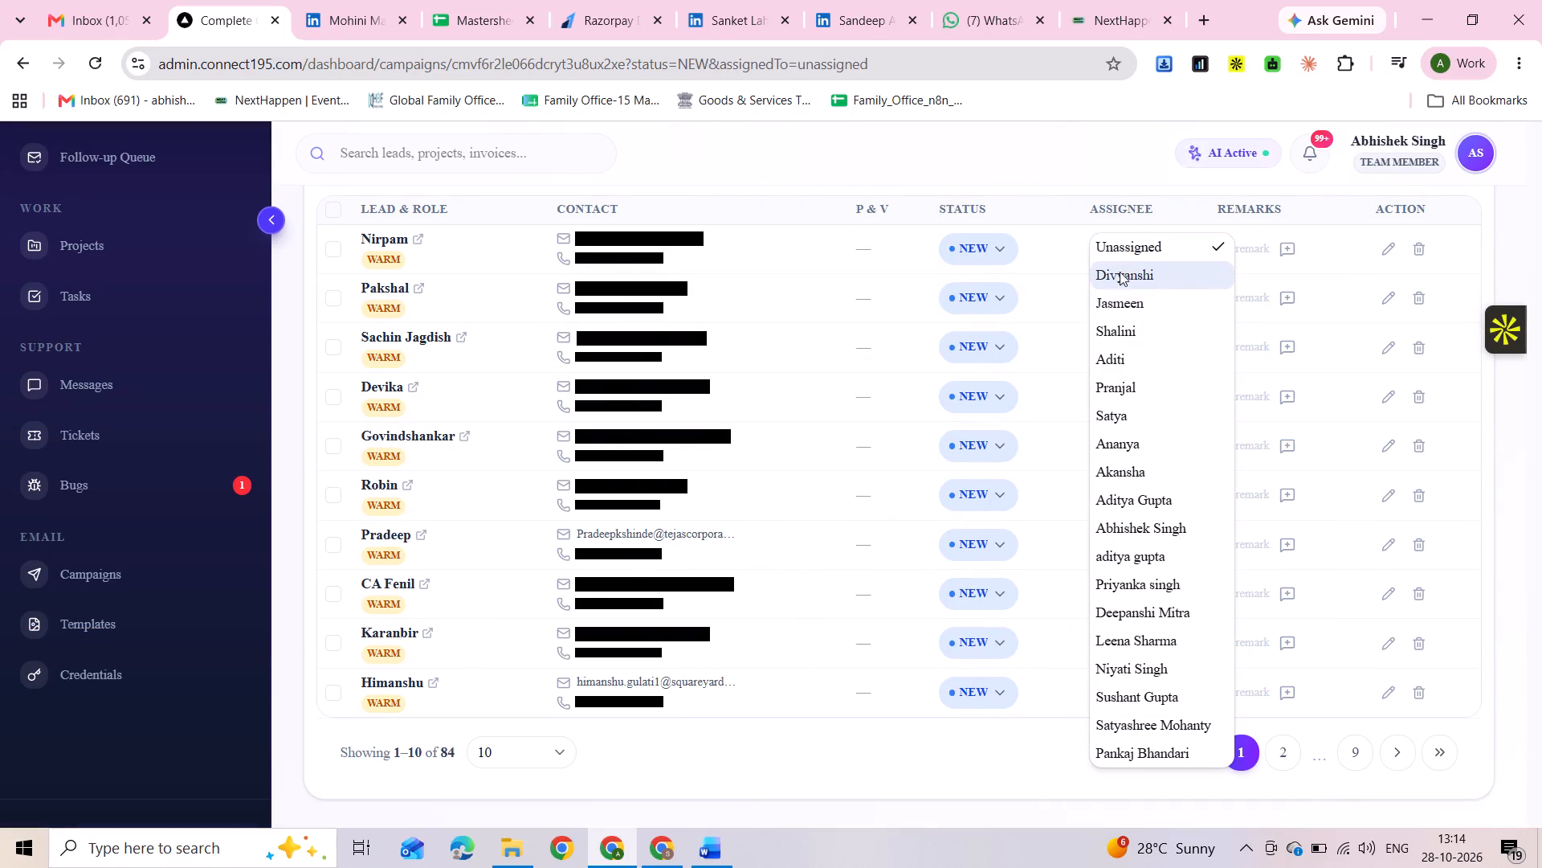
left_click(1116, 270)
left_click(1103, 306)
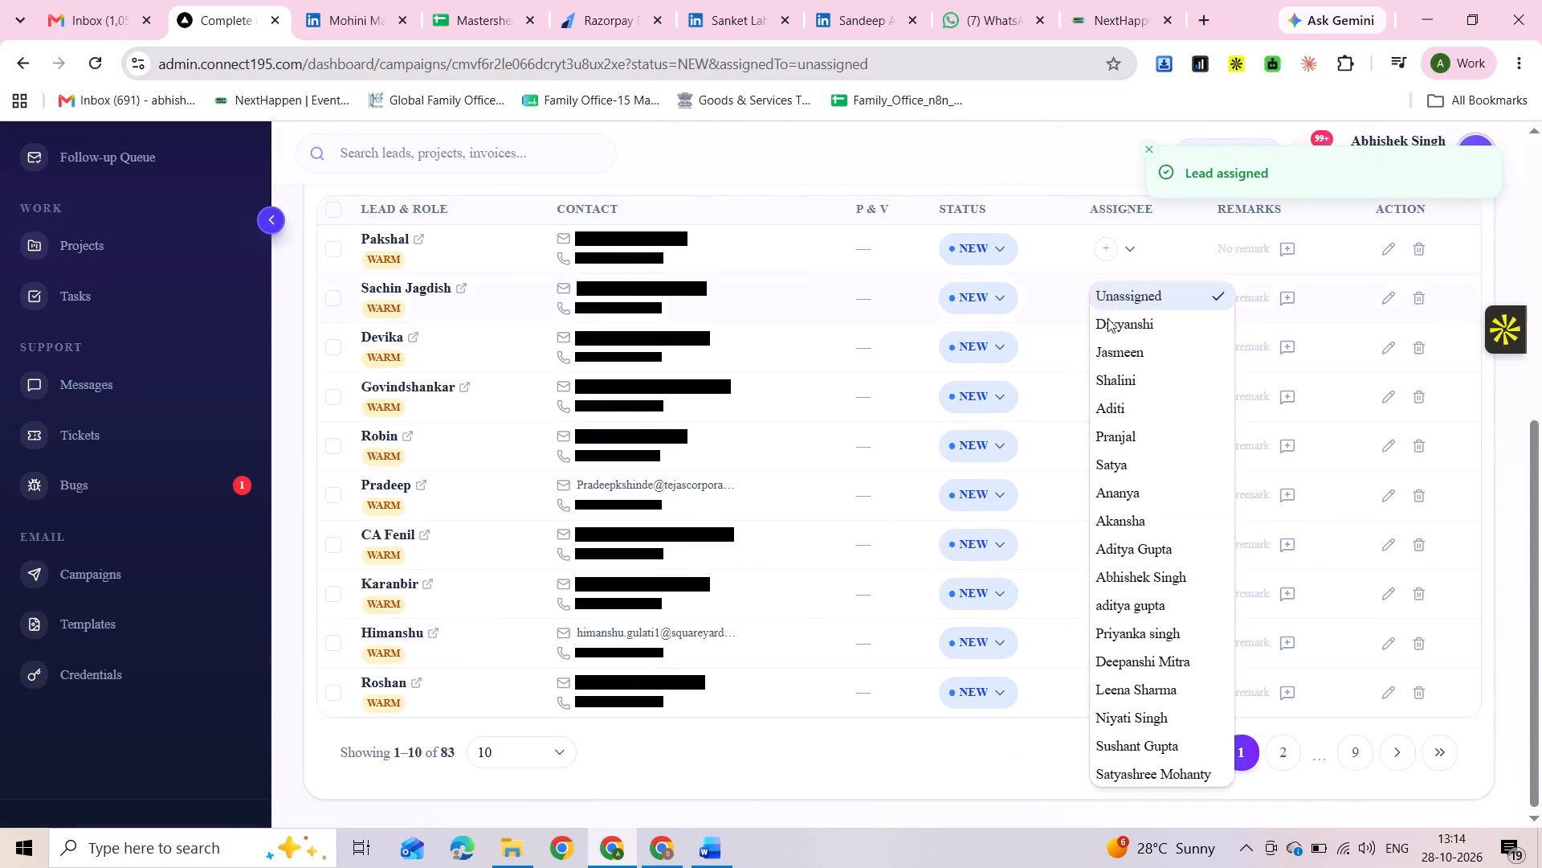
left_click(1116, 328)
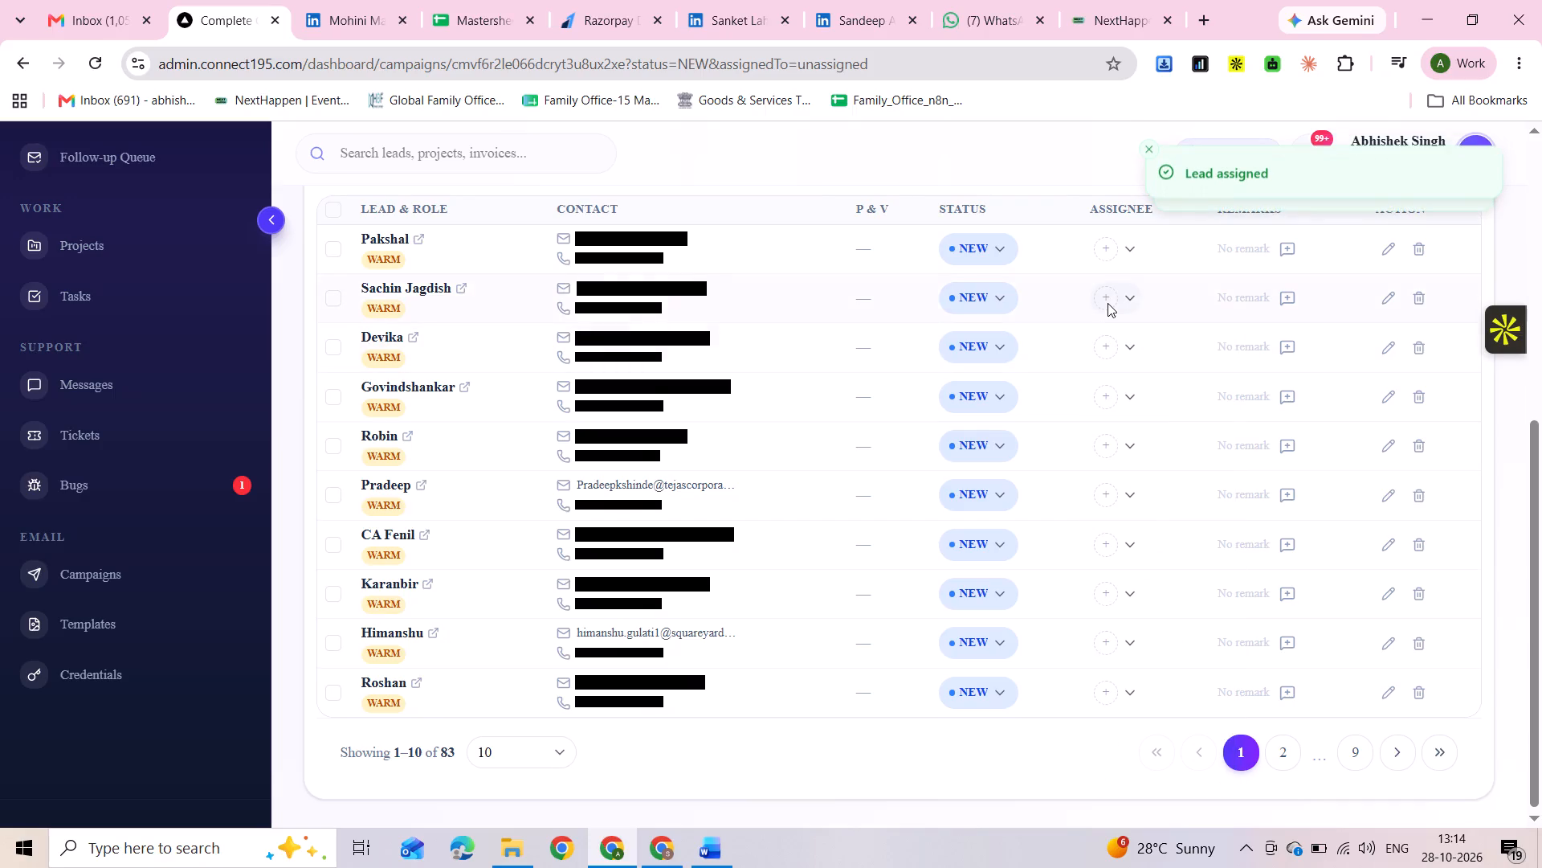
left_click(1108, 301)
left_click(1116, 332)
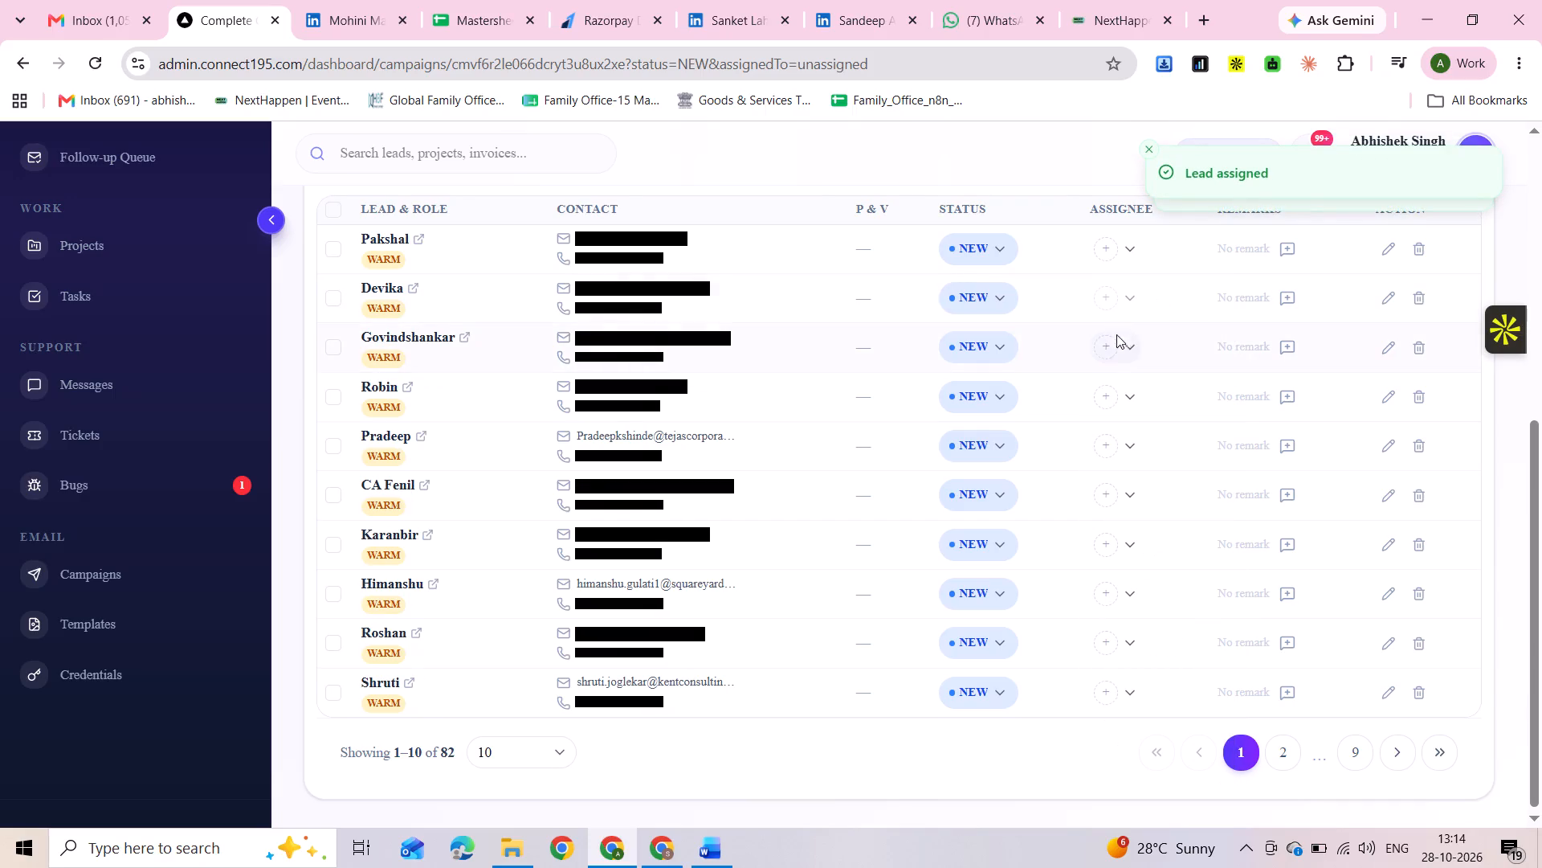
left_click(1108, 350)
left_click(1115, 368)
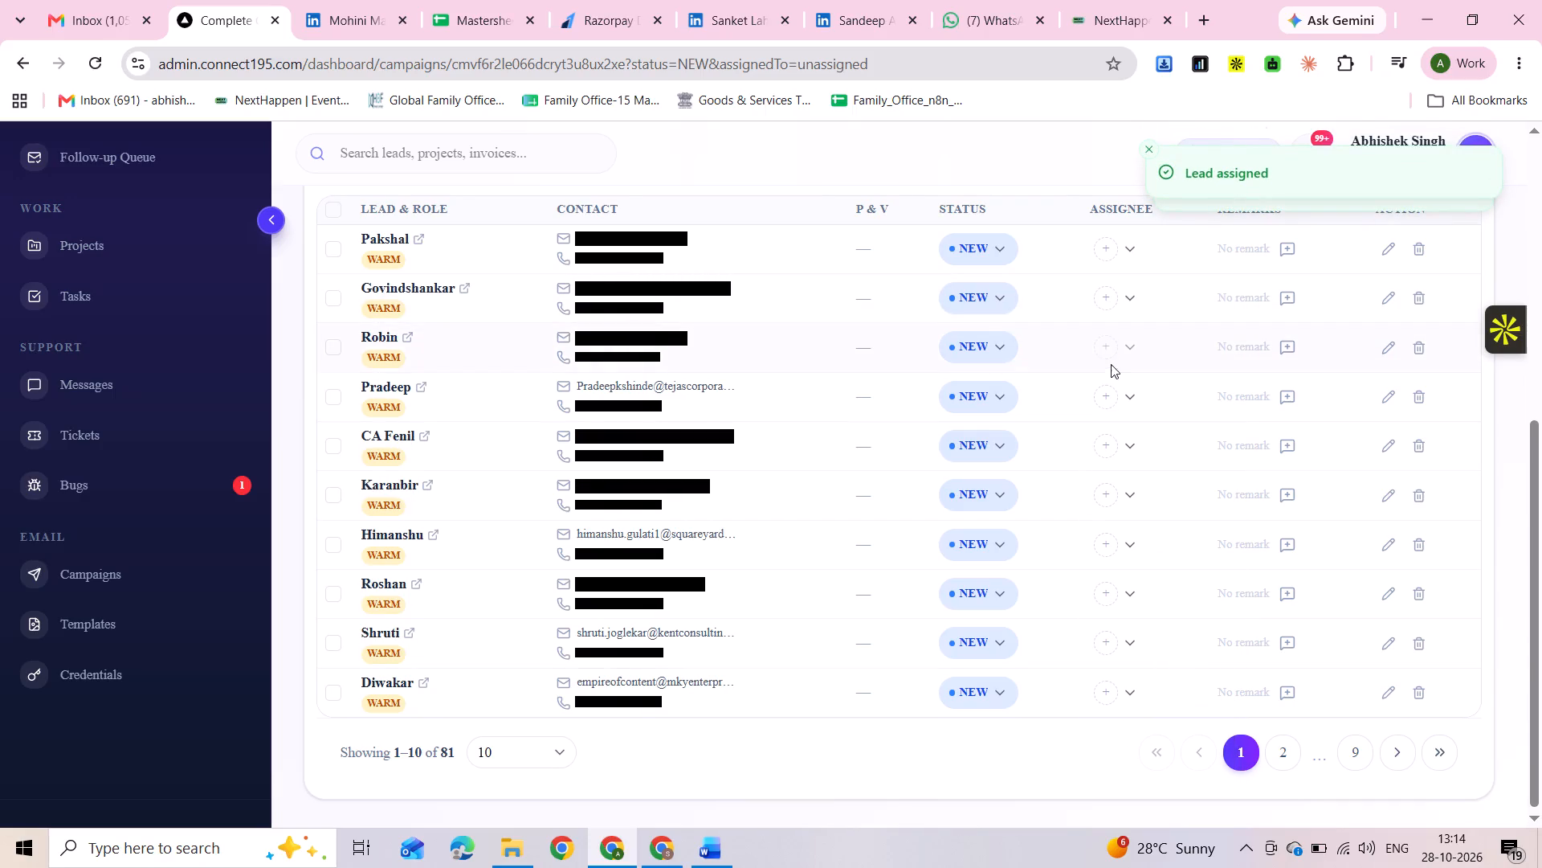
left_click(1104, 350)
left_click(1112, 376)
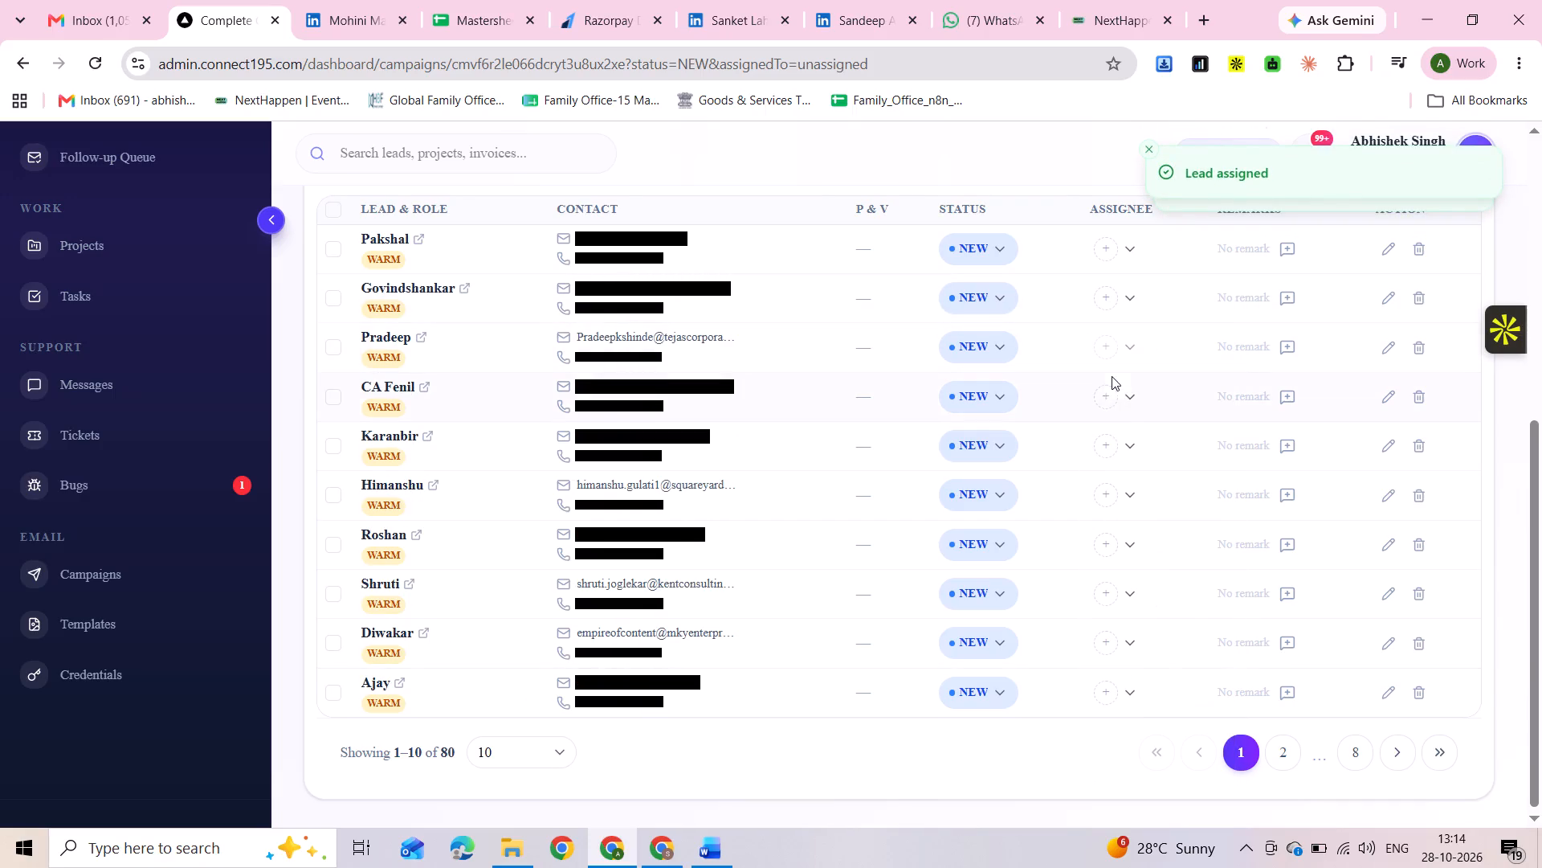
Assign the unassigned leads Karanbir, Roshan, Shruti, Ajay, Himanshu and CA Fenil to Divyanshi.
left_click(1115, 396)
left_click(1121, 418)
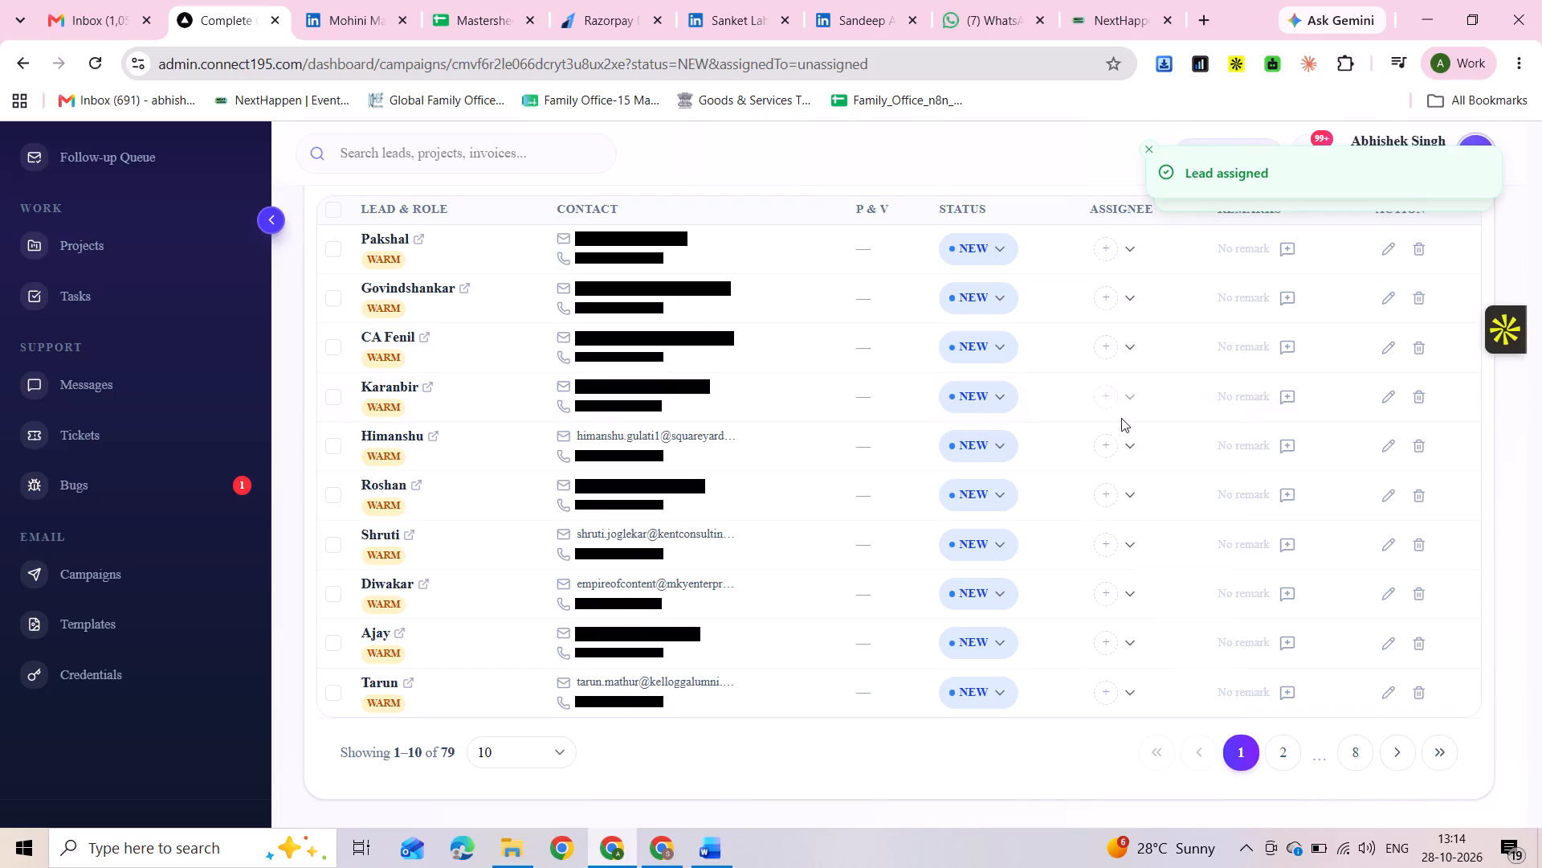
left_click(1106, 443)
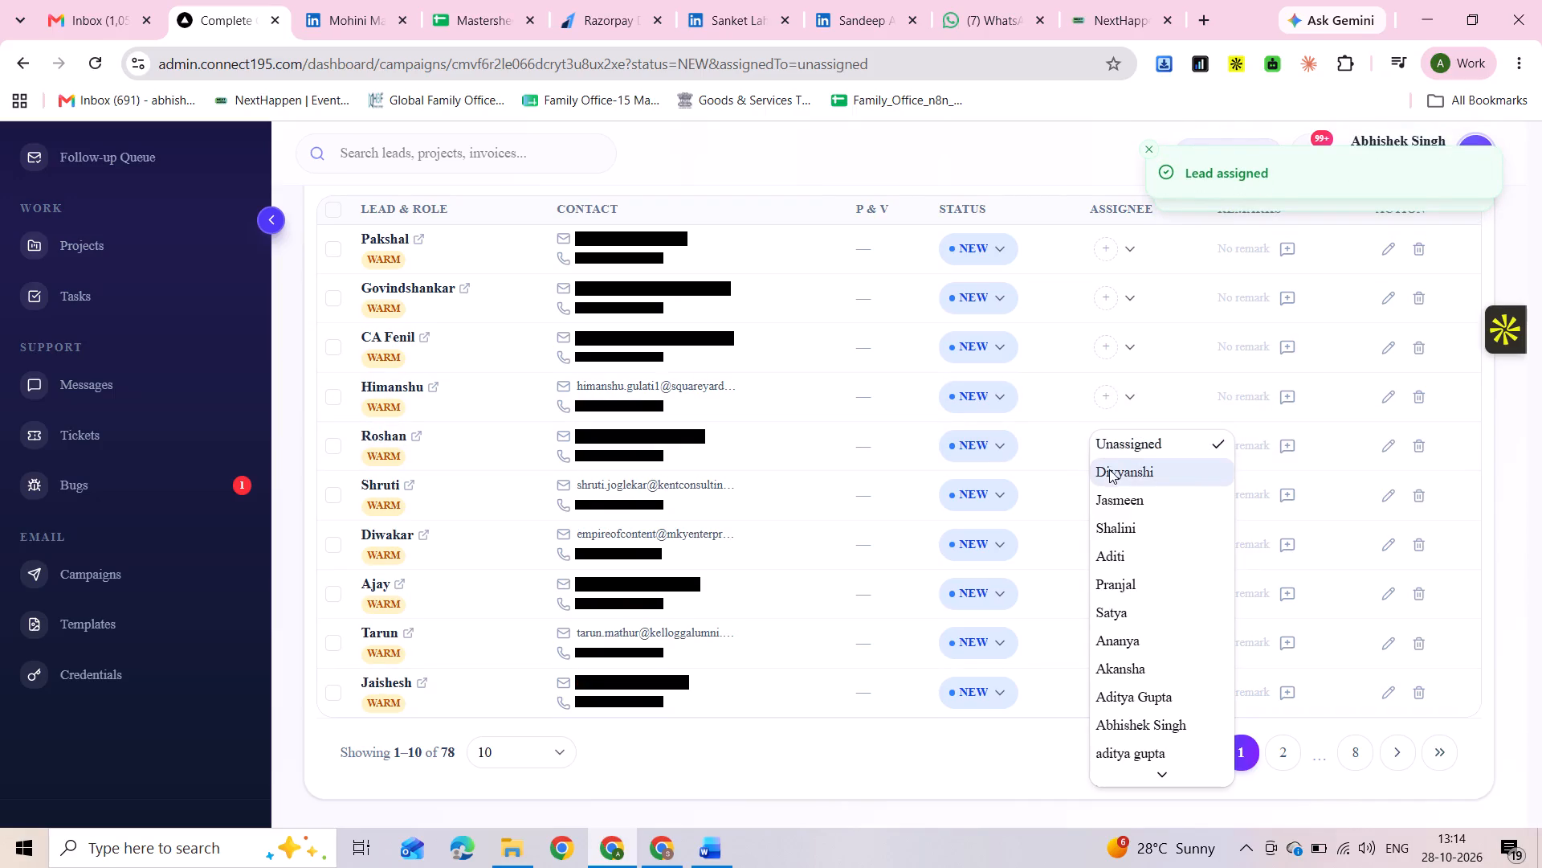
left_click(1109, 470)
left_click(1107, 494)
left_click(1110, 518)
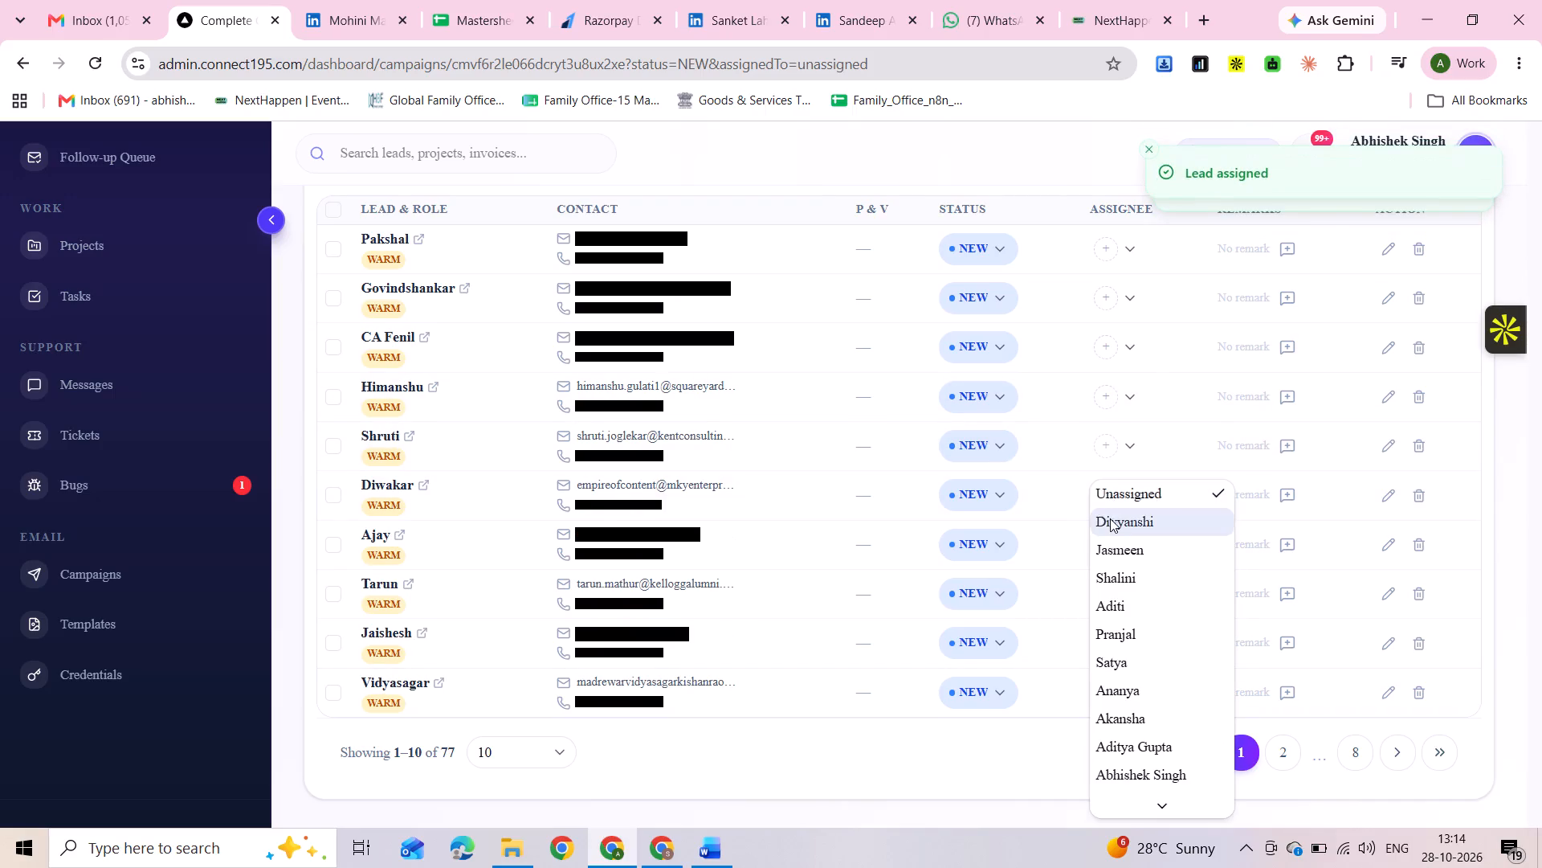
left_click(1108, 502)
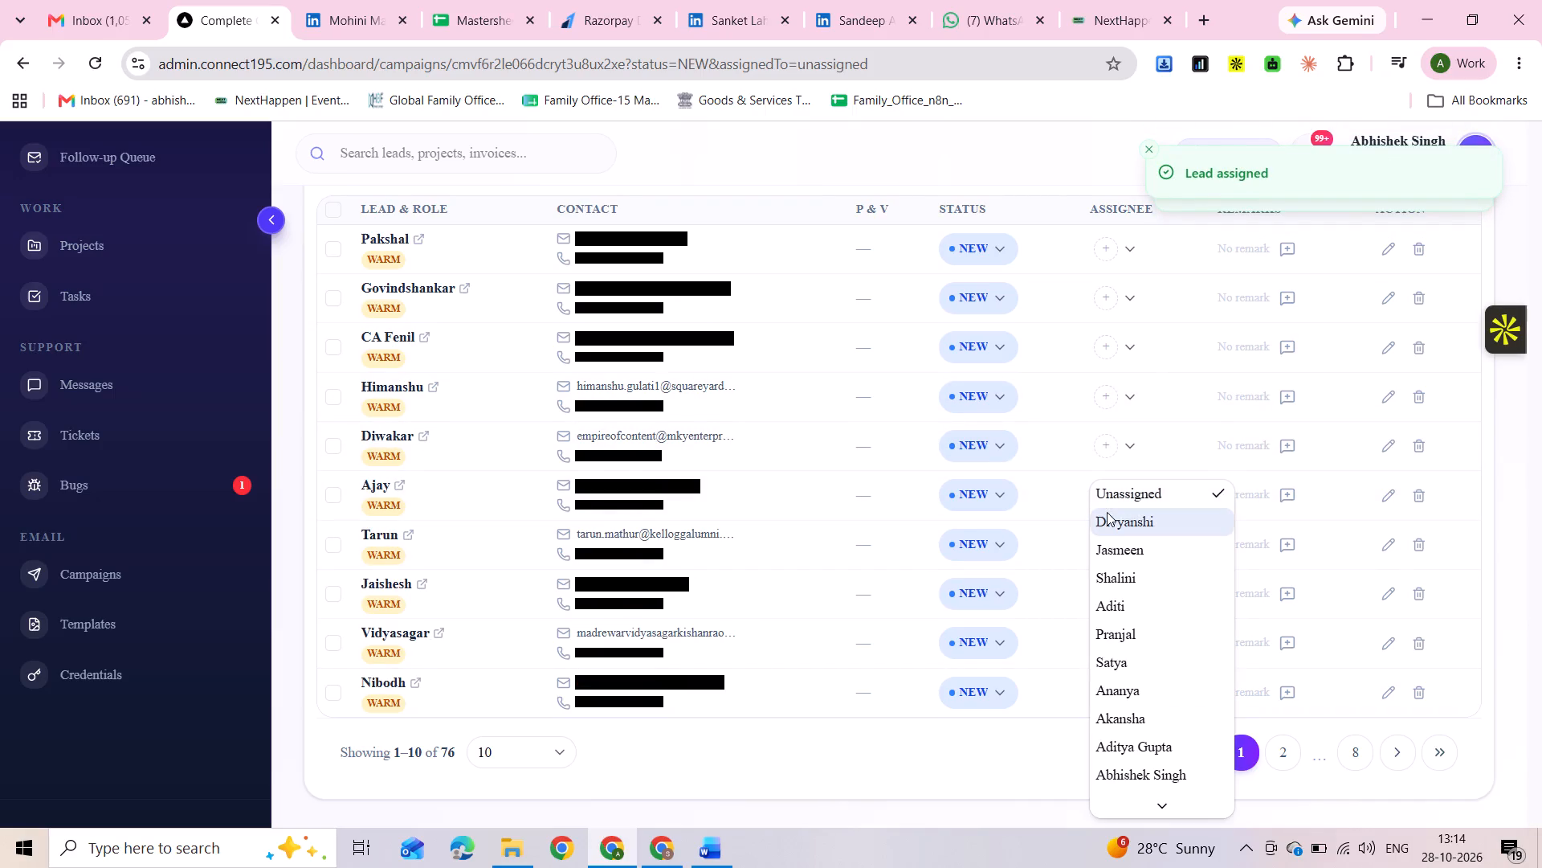
left_click(1107, 512)
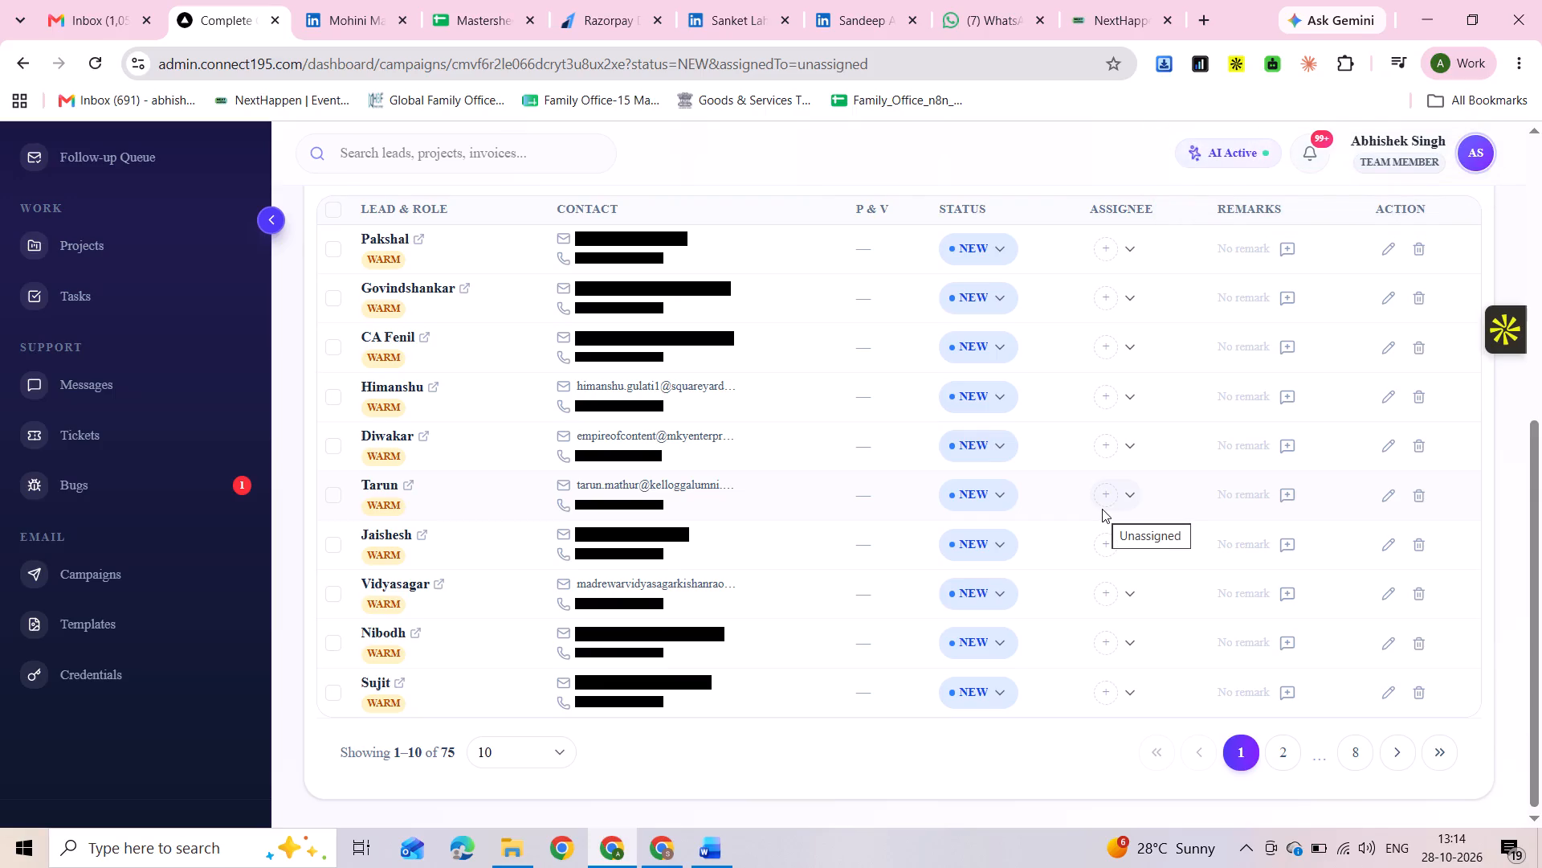
left_click(1108, 405)
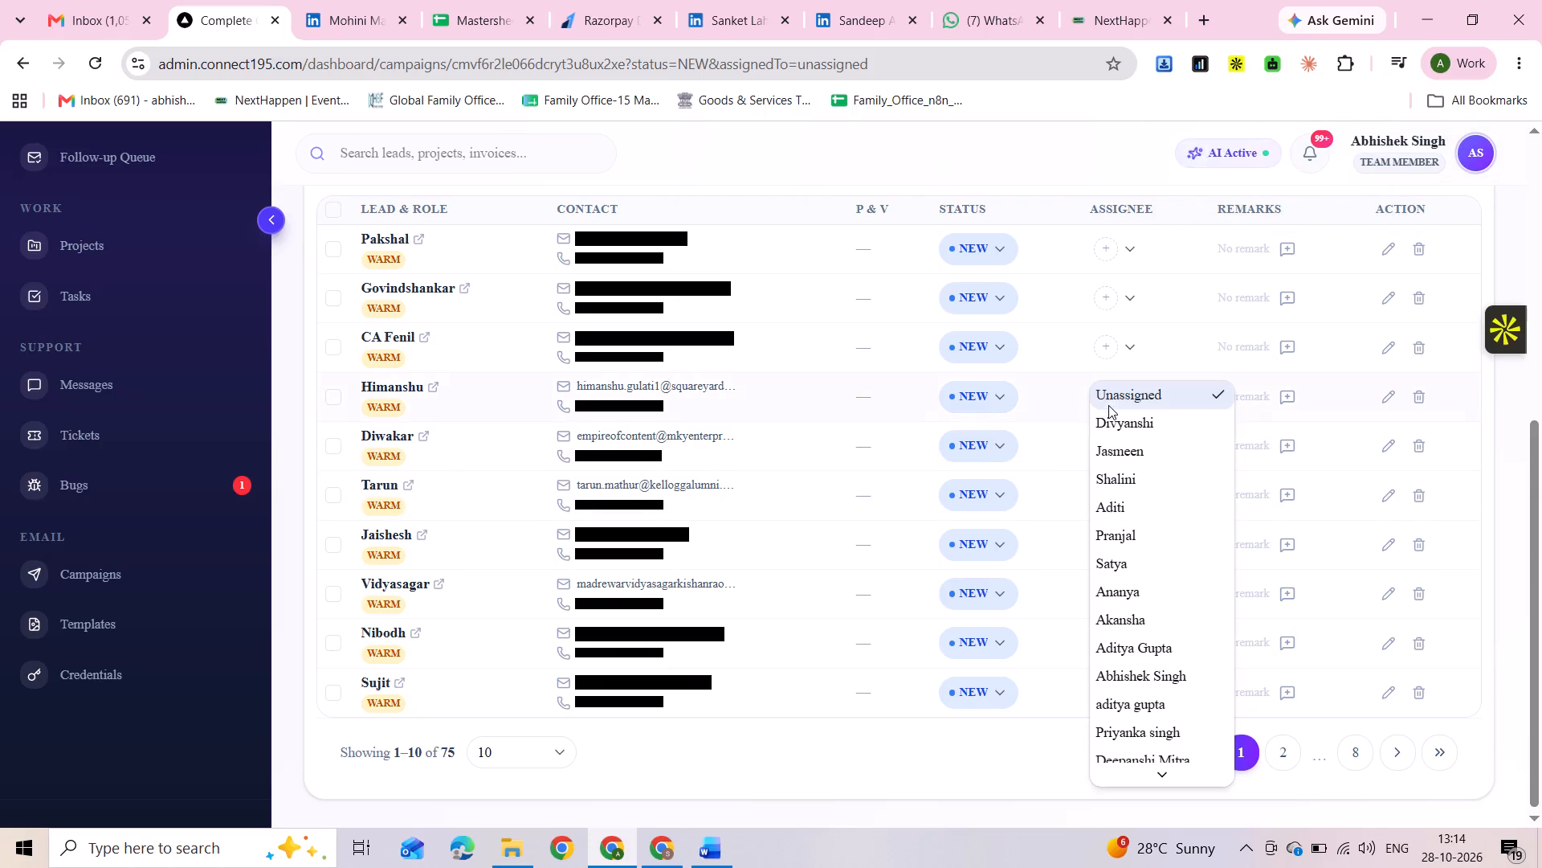
left_click(1108, 428)
left_click(1099, 344)
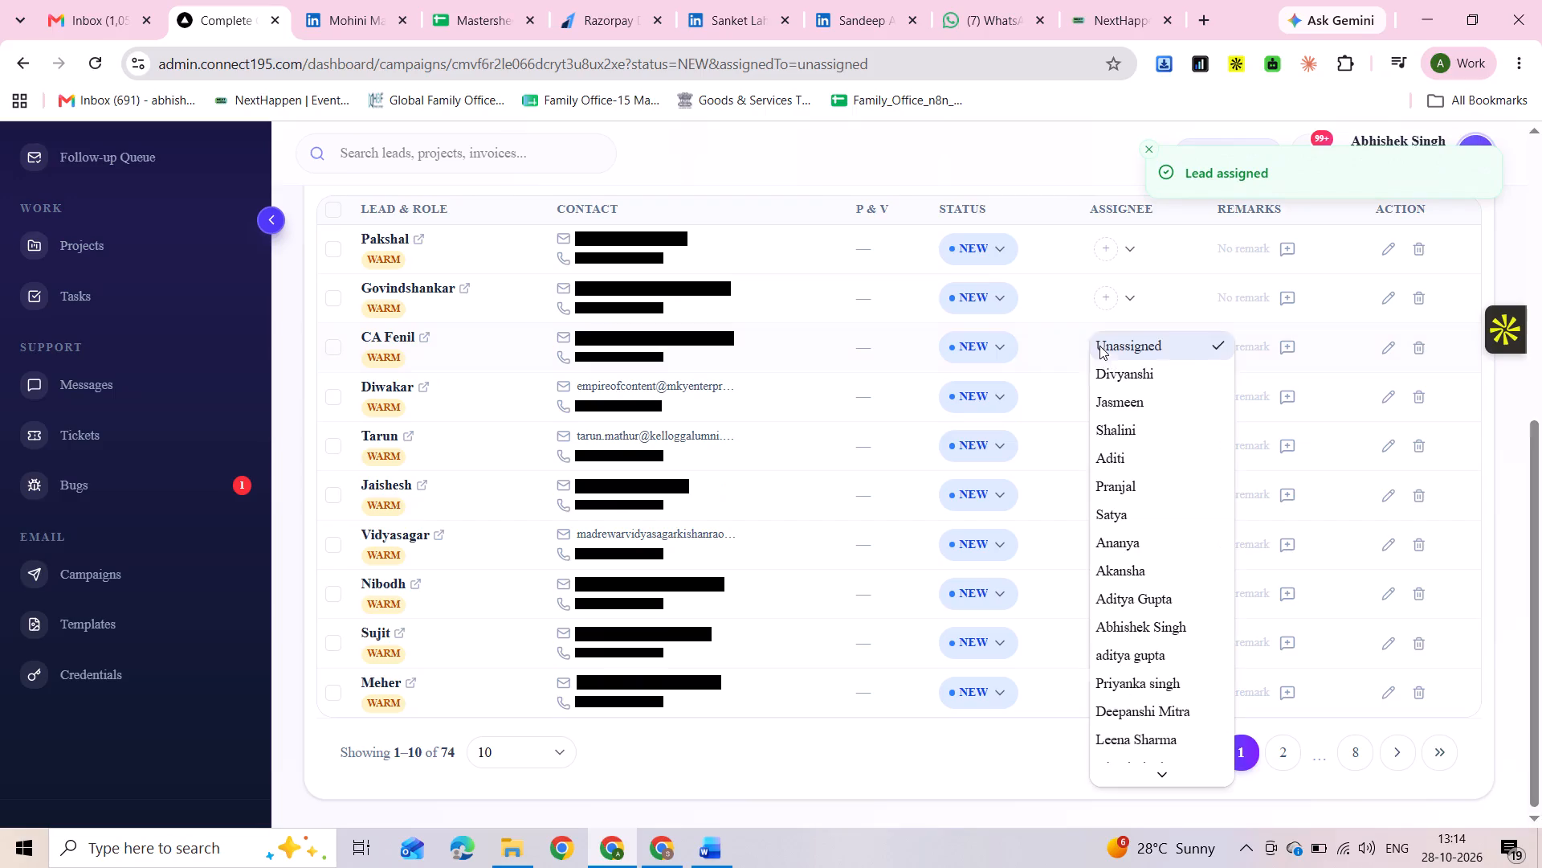
left_click(1112, 375)
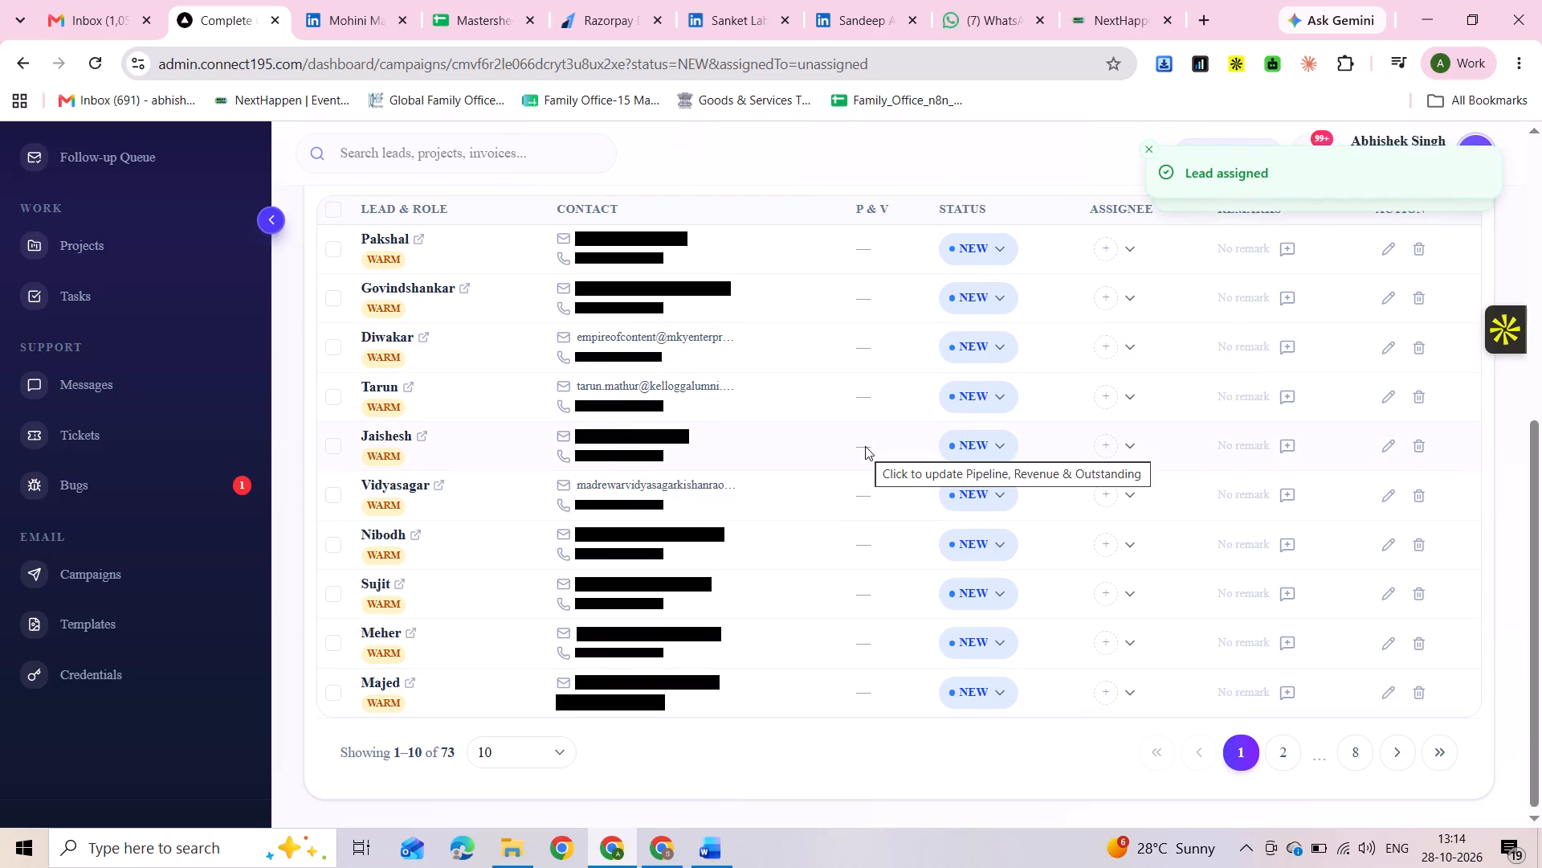
Filter the leads to assignee Divyanshi and status New, and check how many she has.
scroll(865, 446, "up", 3)
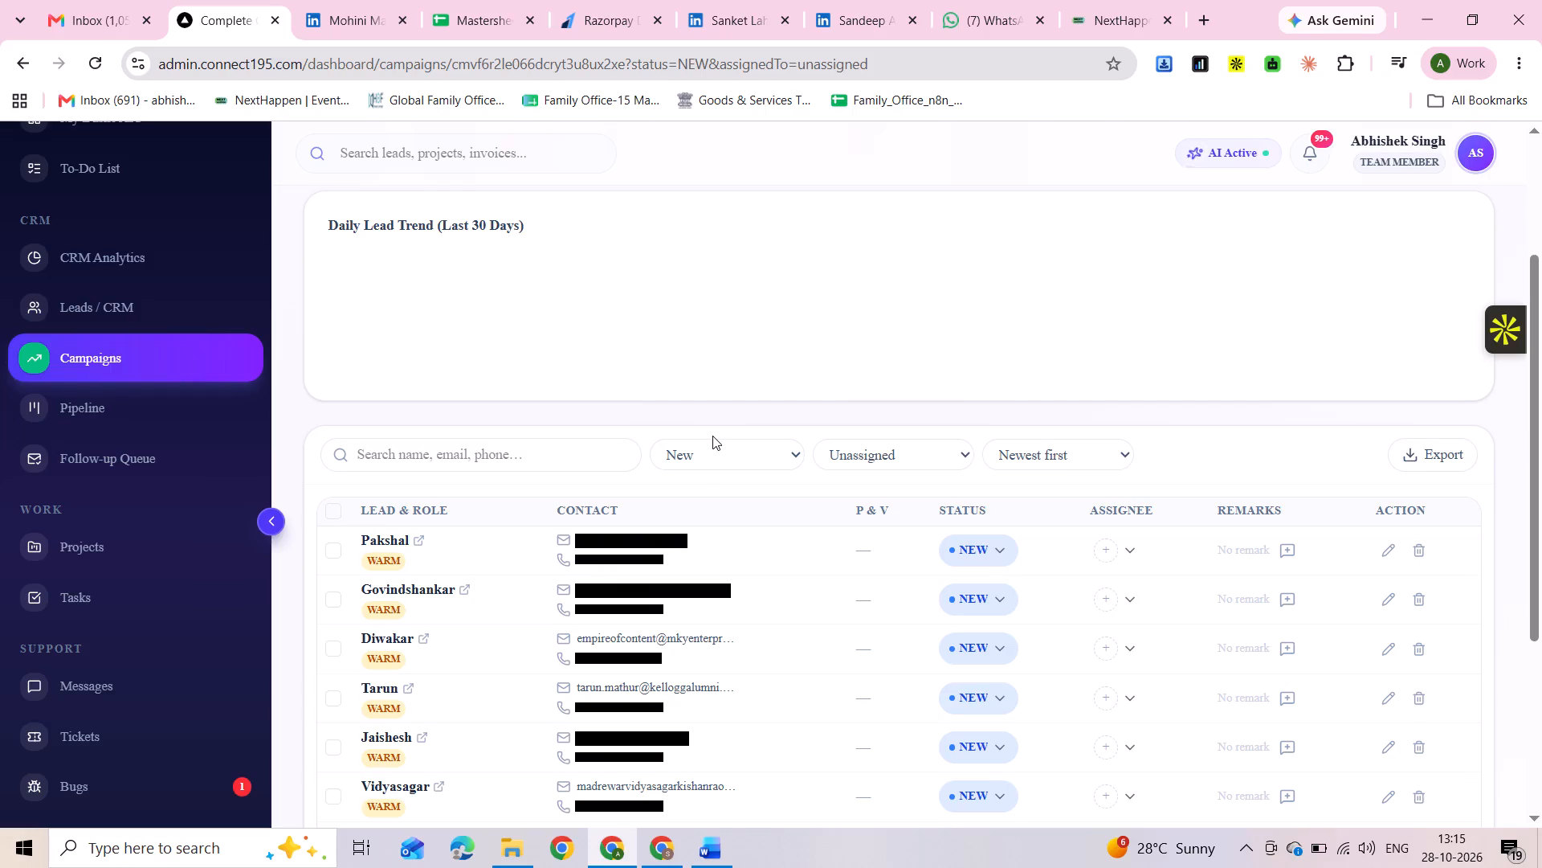
left_click(857, 459)
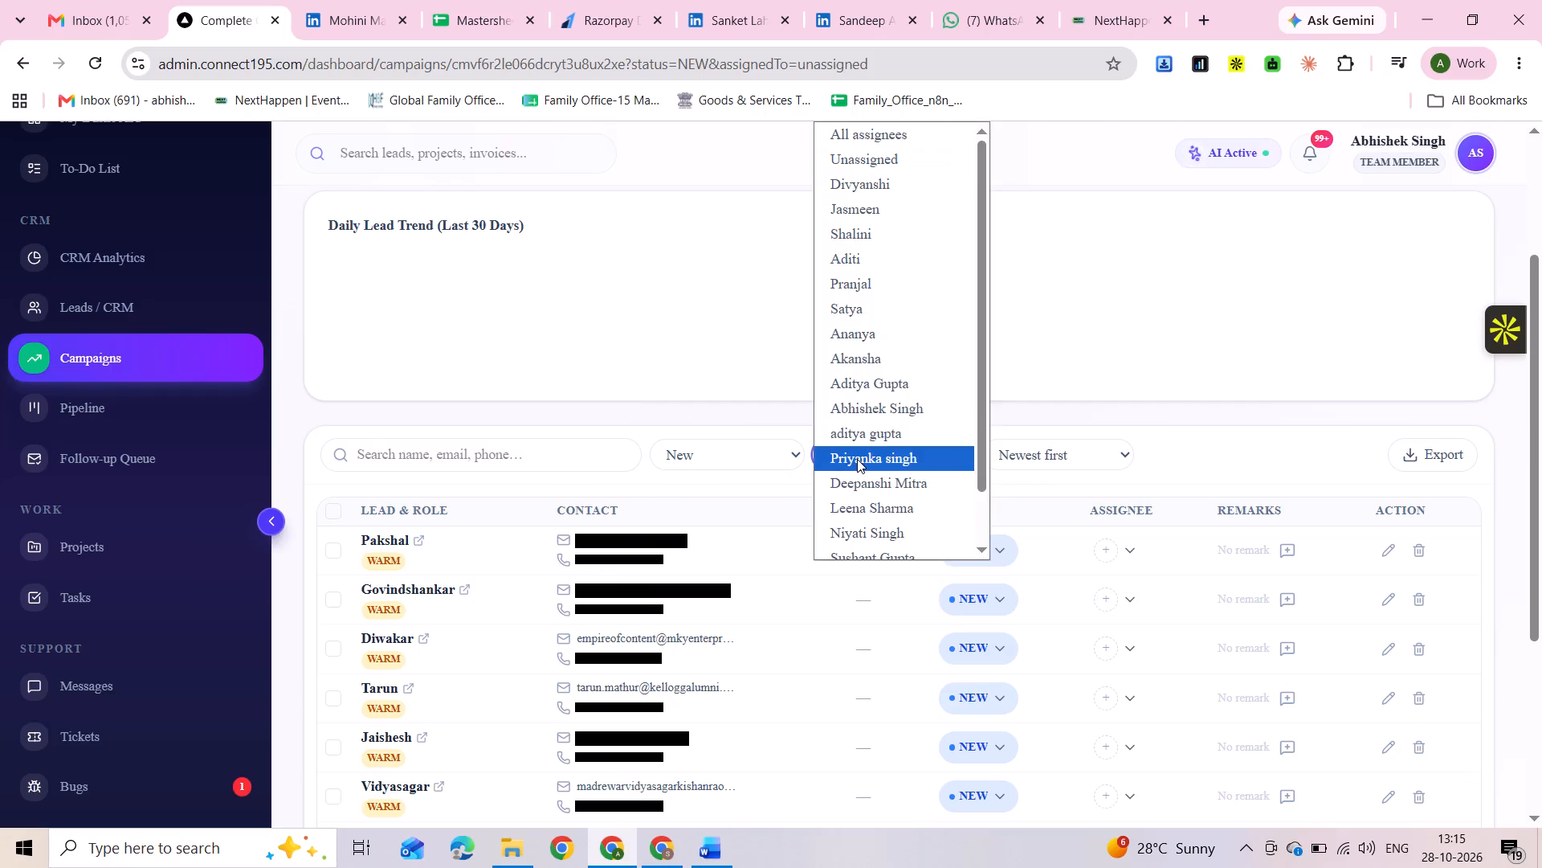
left_click(867, 190)
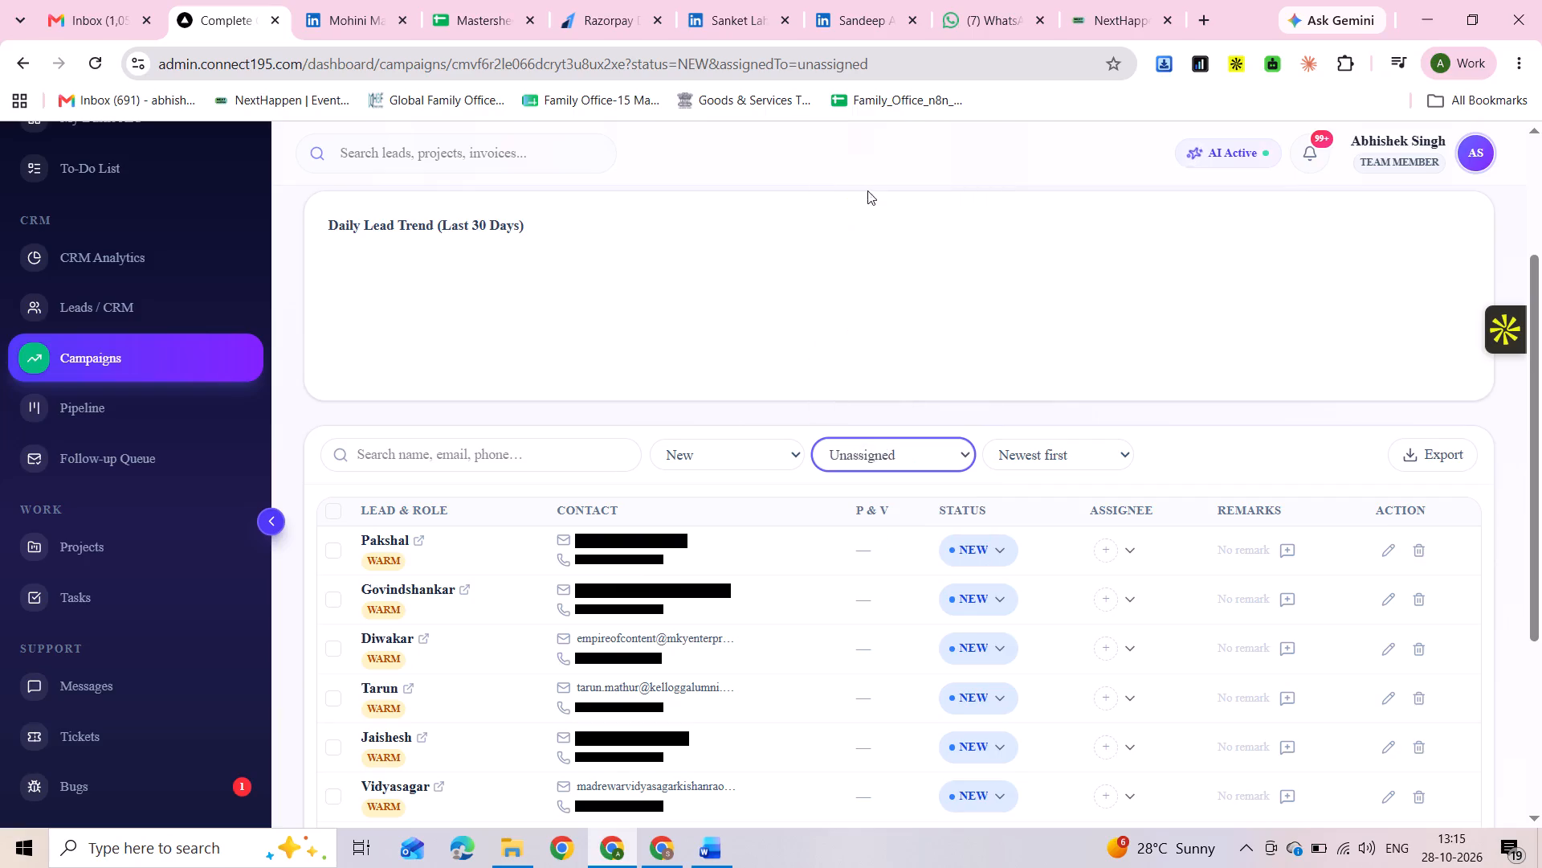
double_click(730, 452)
left_click(730, 452)
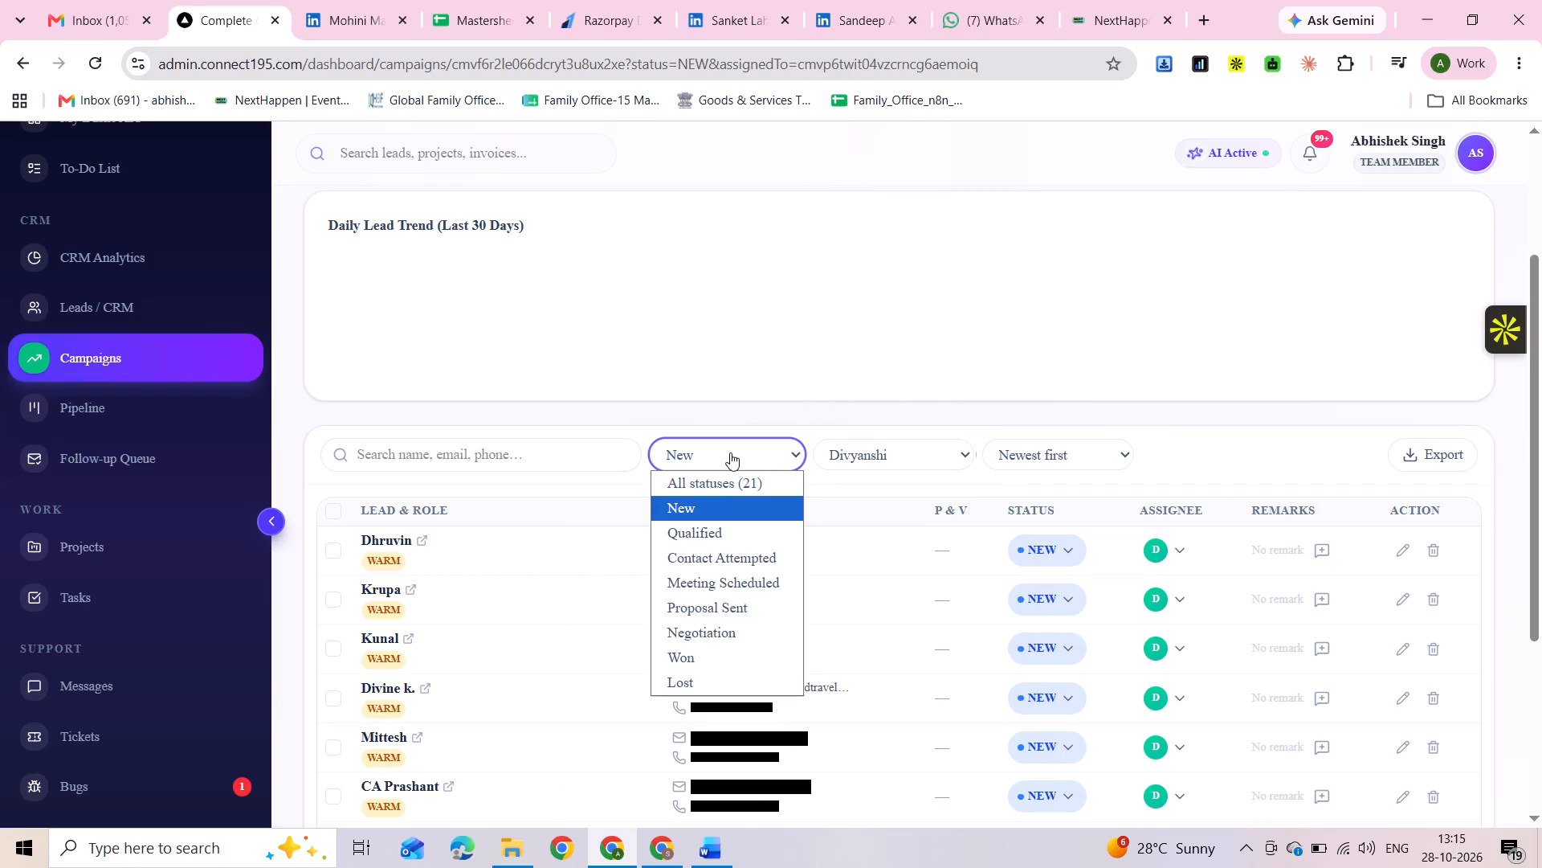
left_click(710, 505)
scroll(671, 517, "down", 5)
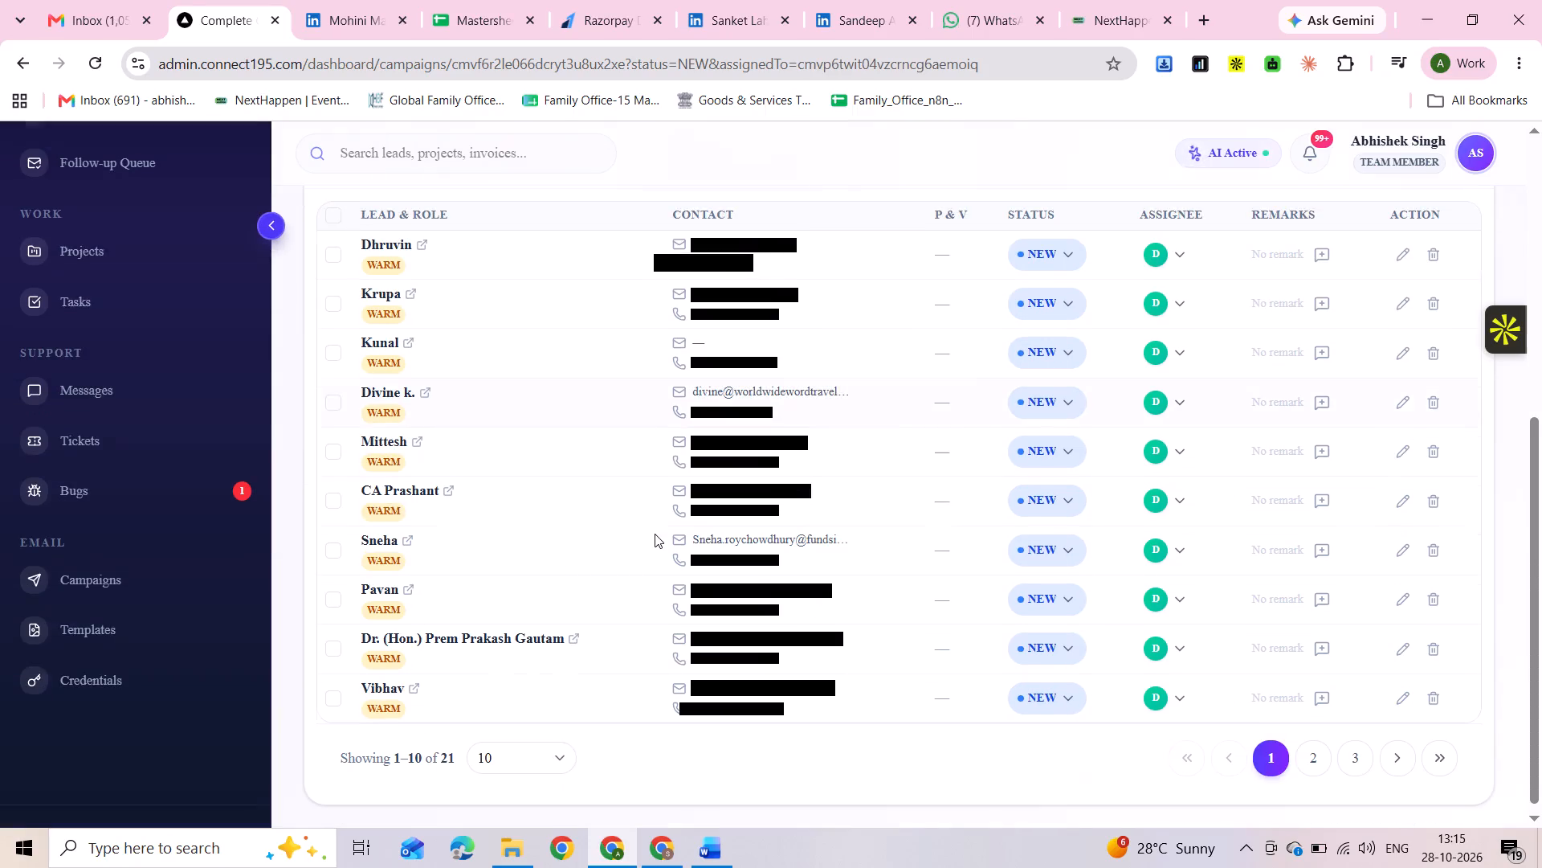
scroll(652, 537, "down", 2)
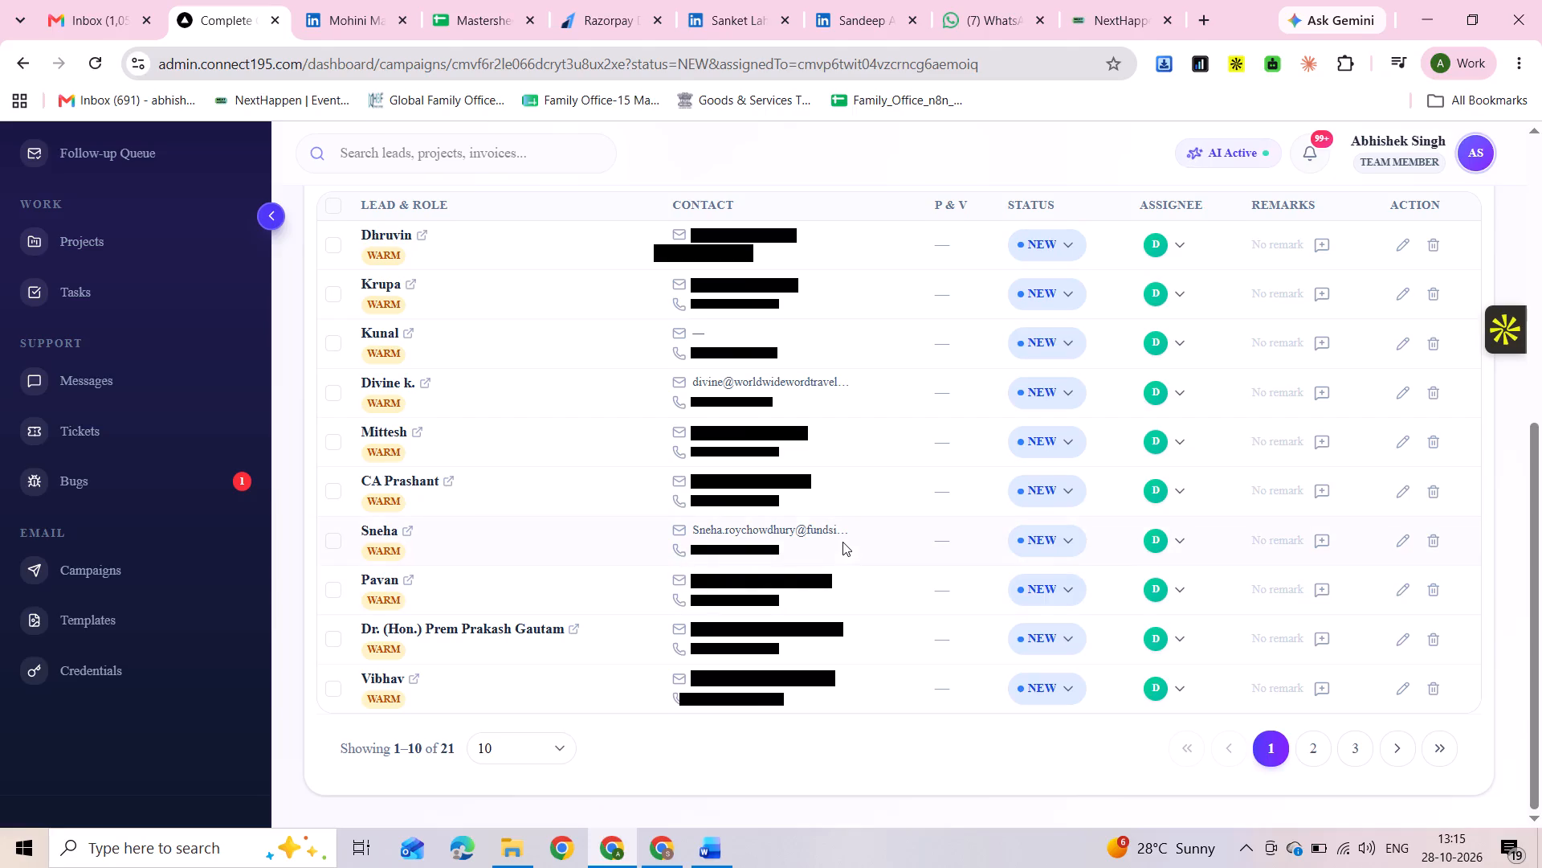
Filter the New leads to Unassigned and assign Pakshal, Govindshankar and Diwakar to Divyanshi.
scroll(806, 523, "up", 2)
double_click(834, 351)
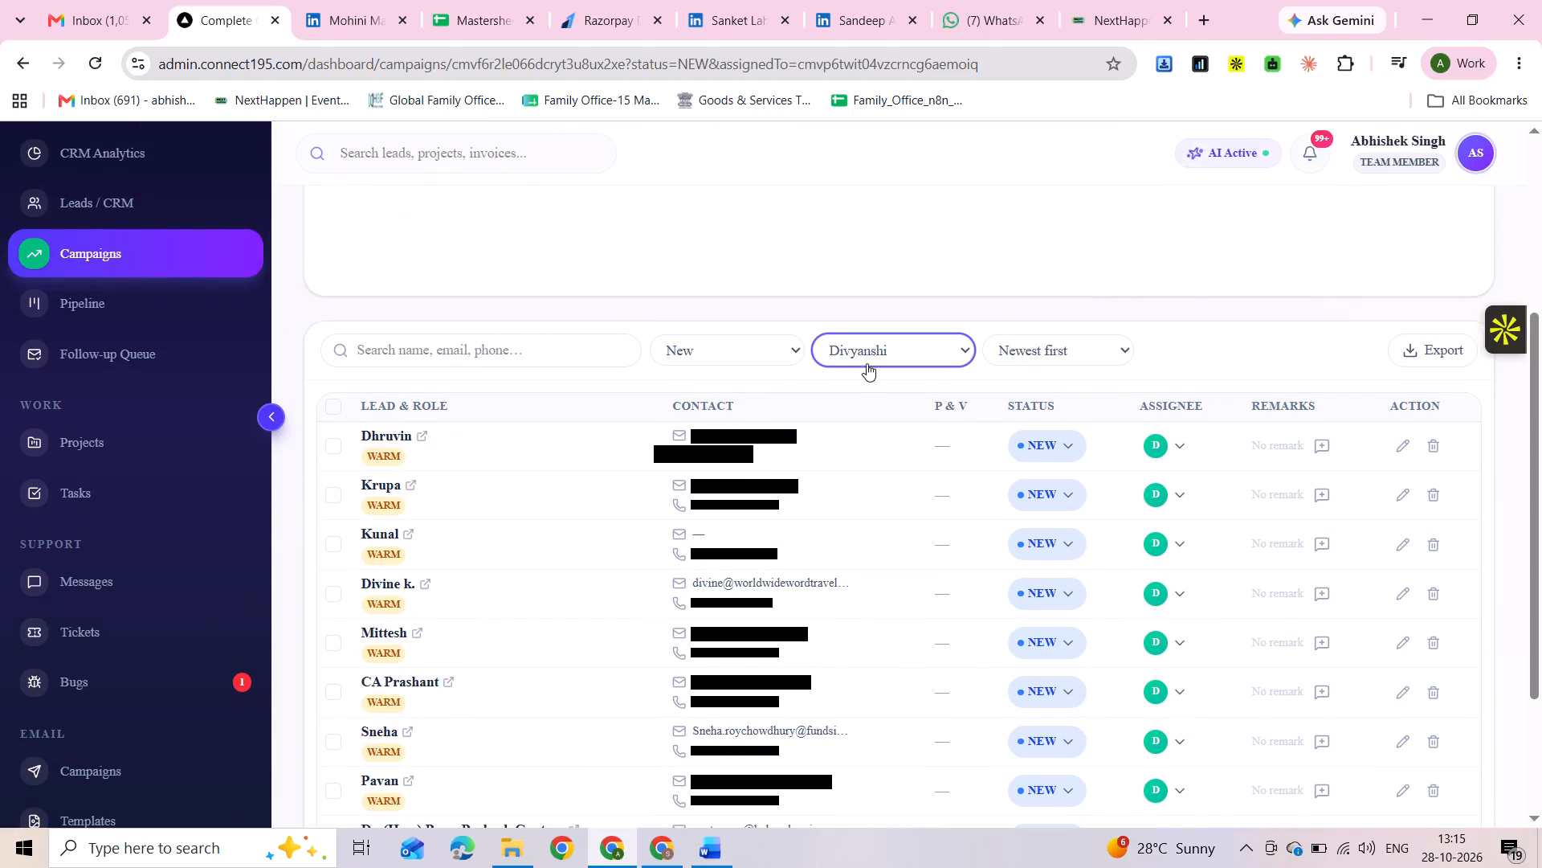
left_click(868, 358)
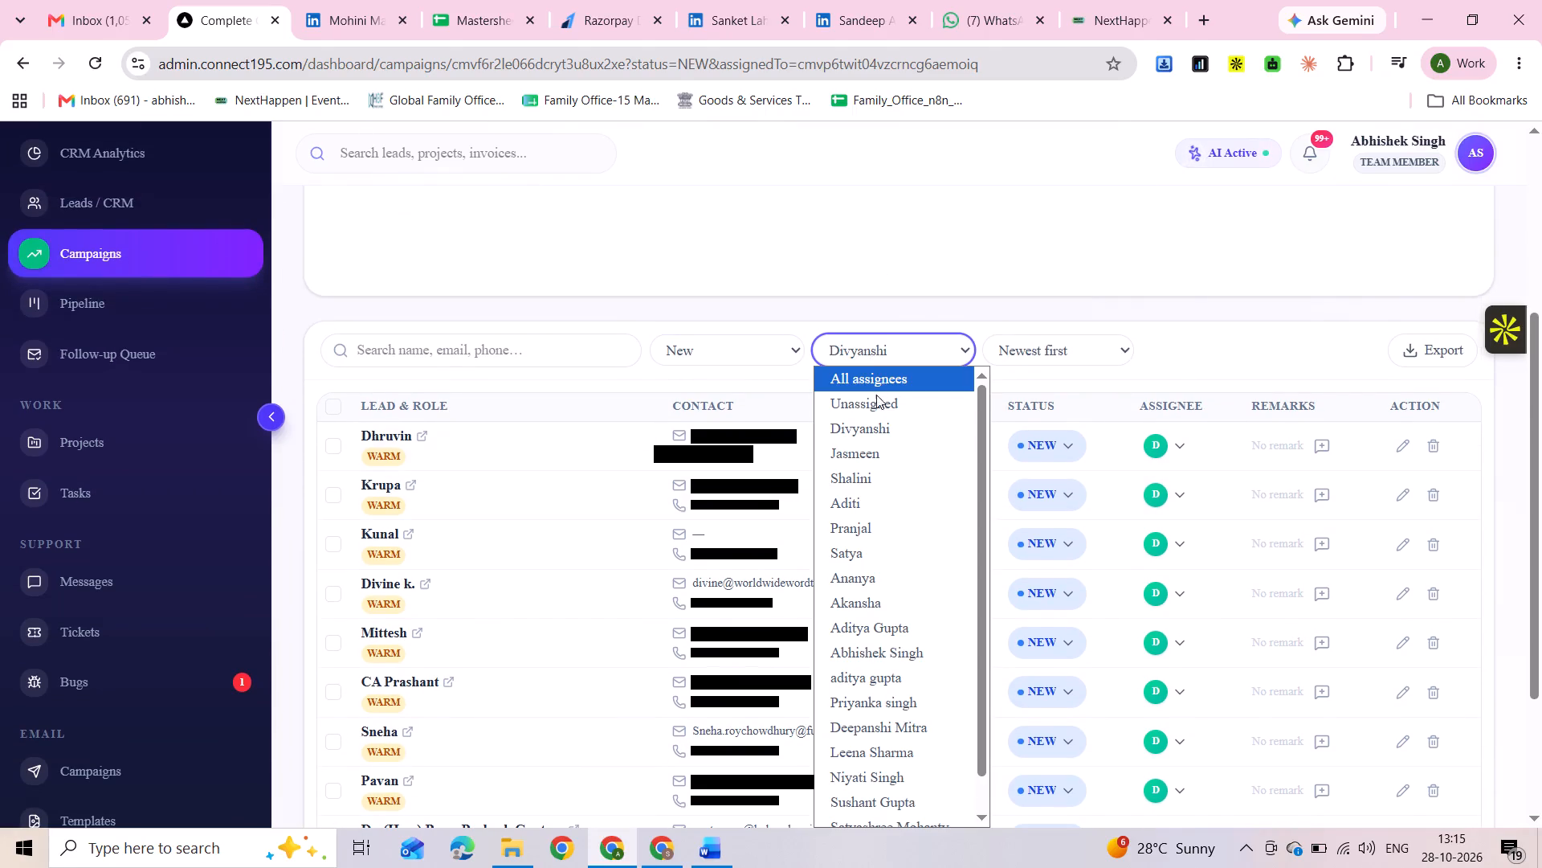
left_click(876, 396)
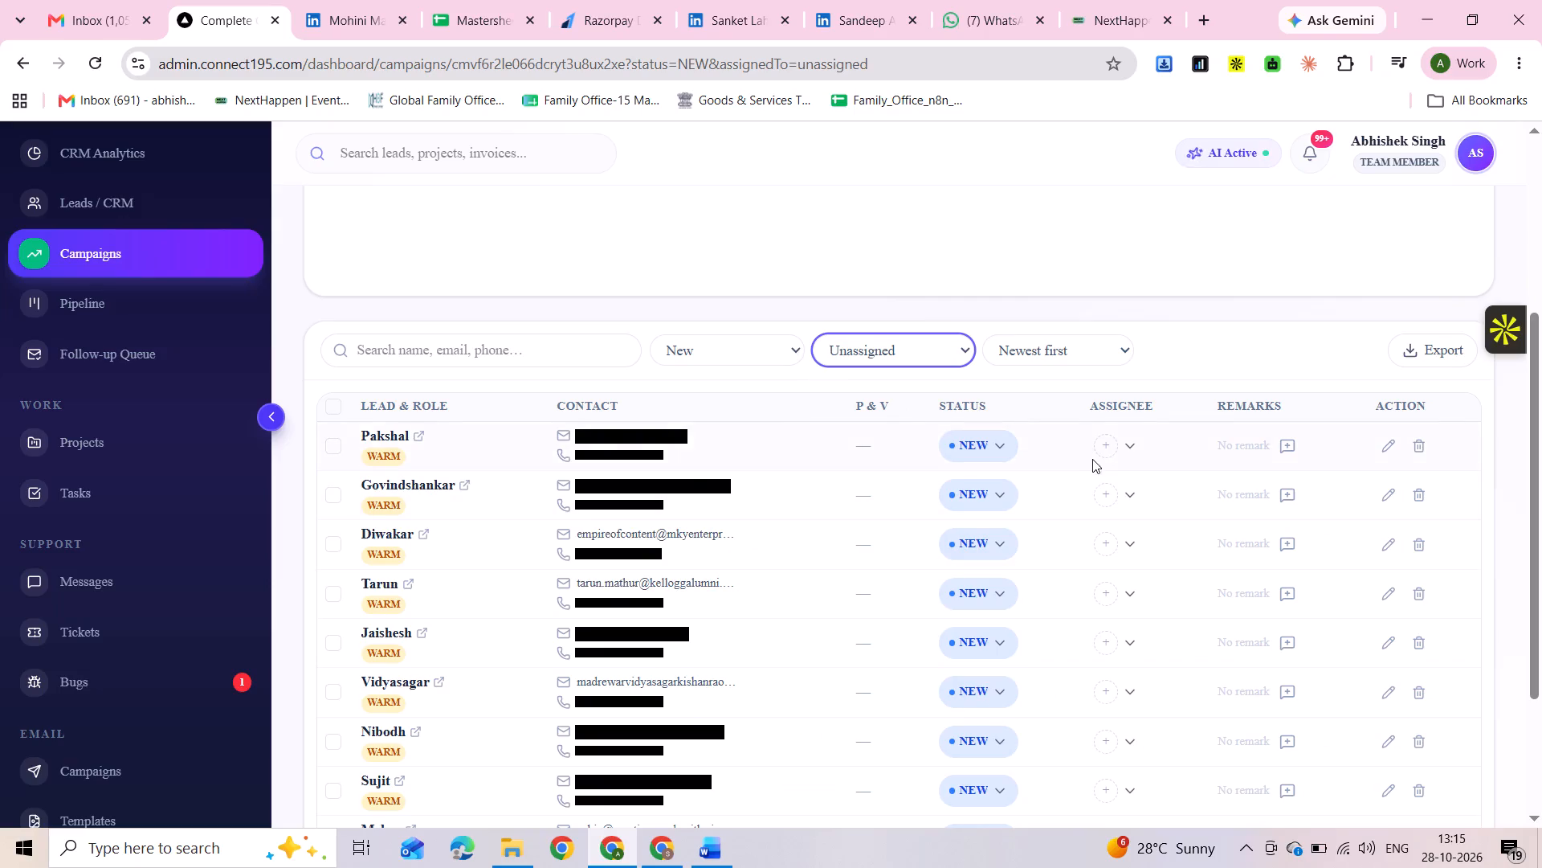
left_click(1103, 448)
left_click(1111, 474)
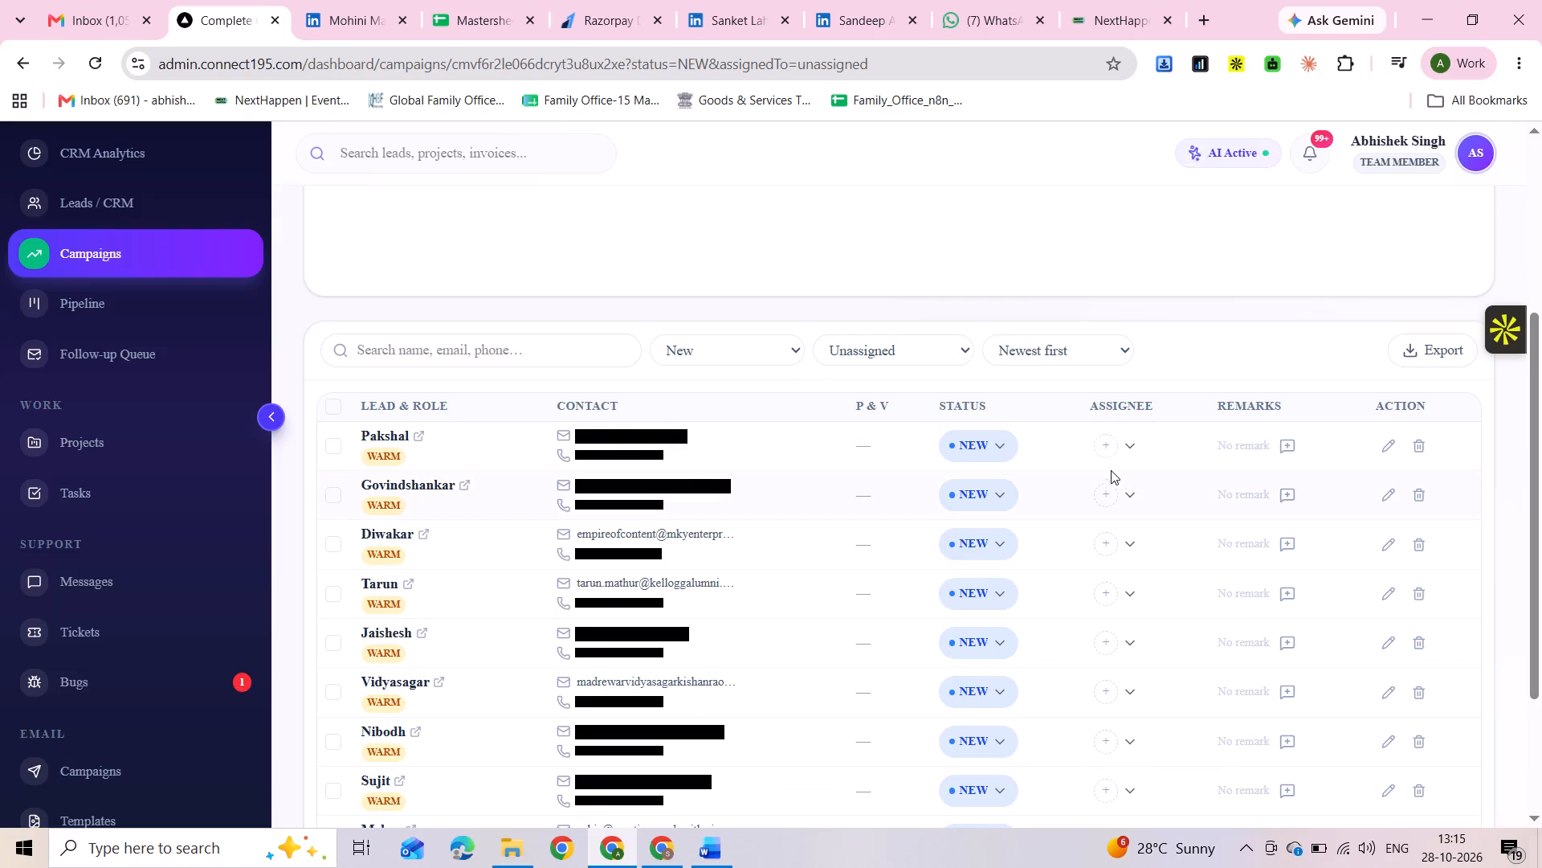
left_click(1106, 448)
left_click(1113, 467)
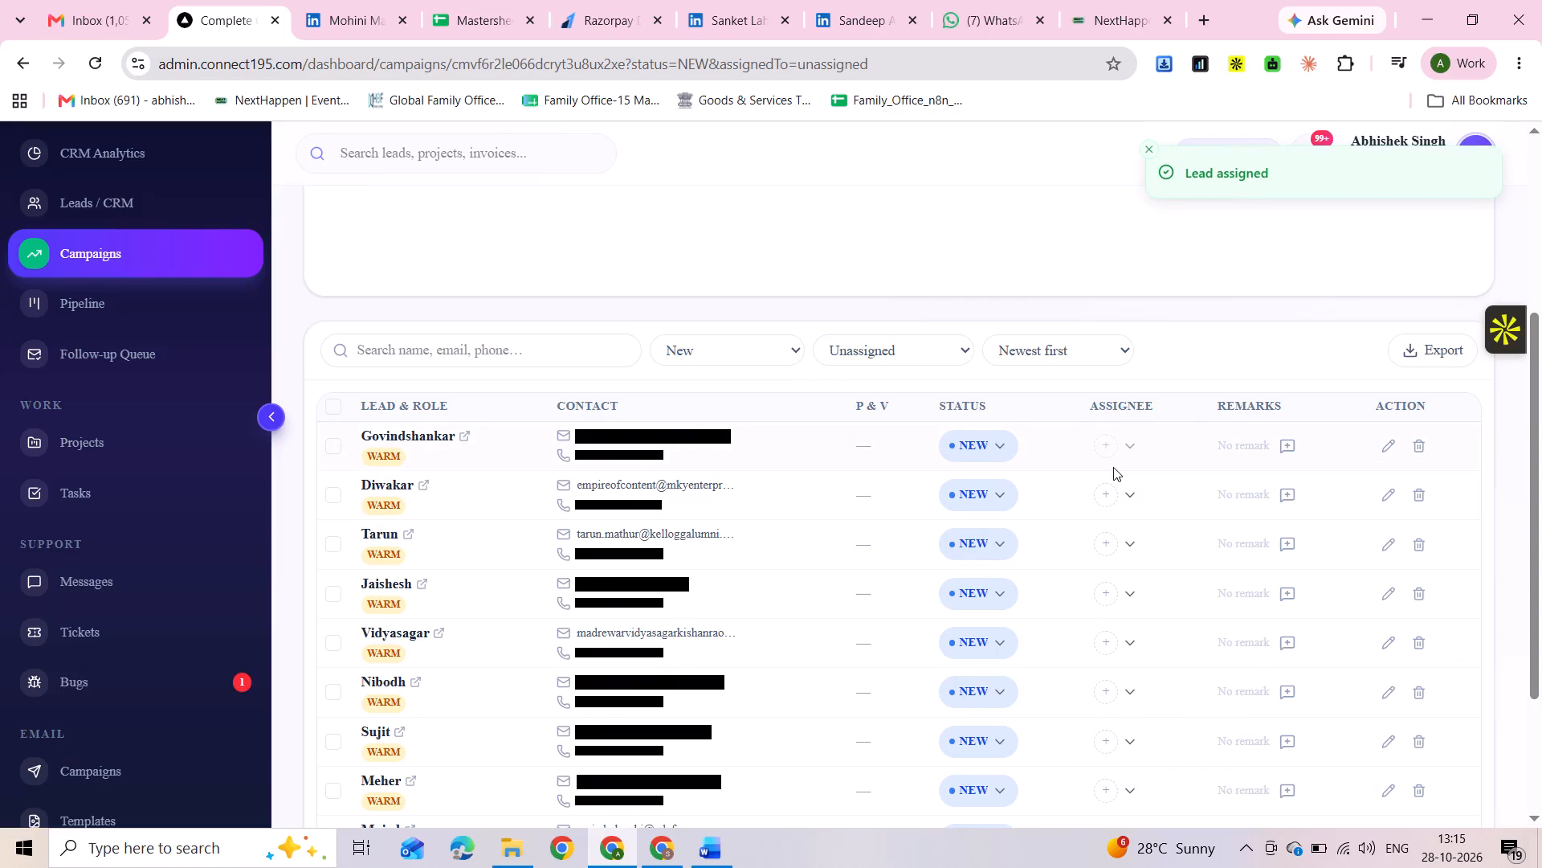
left_click(1095, 445)
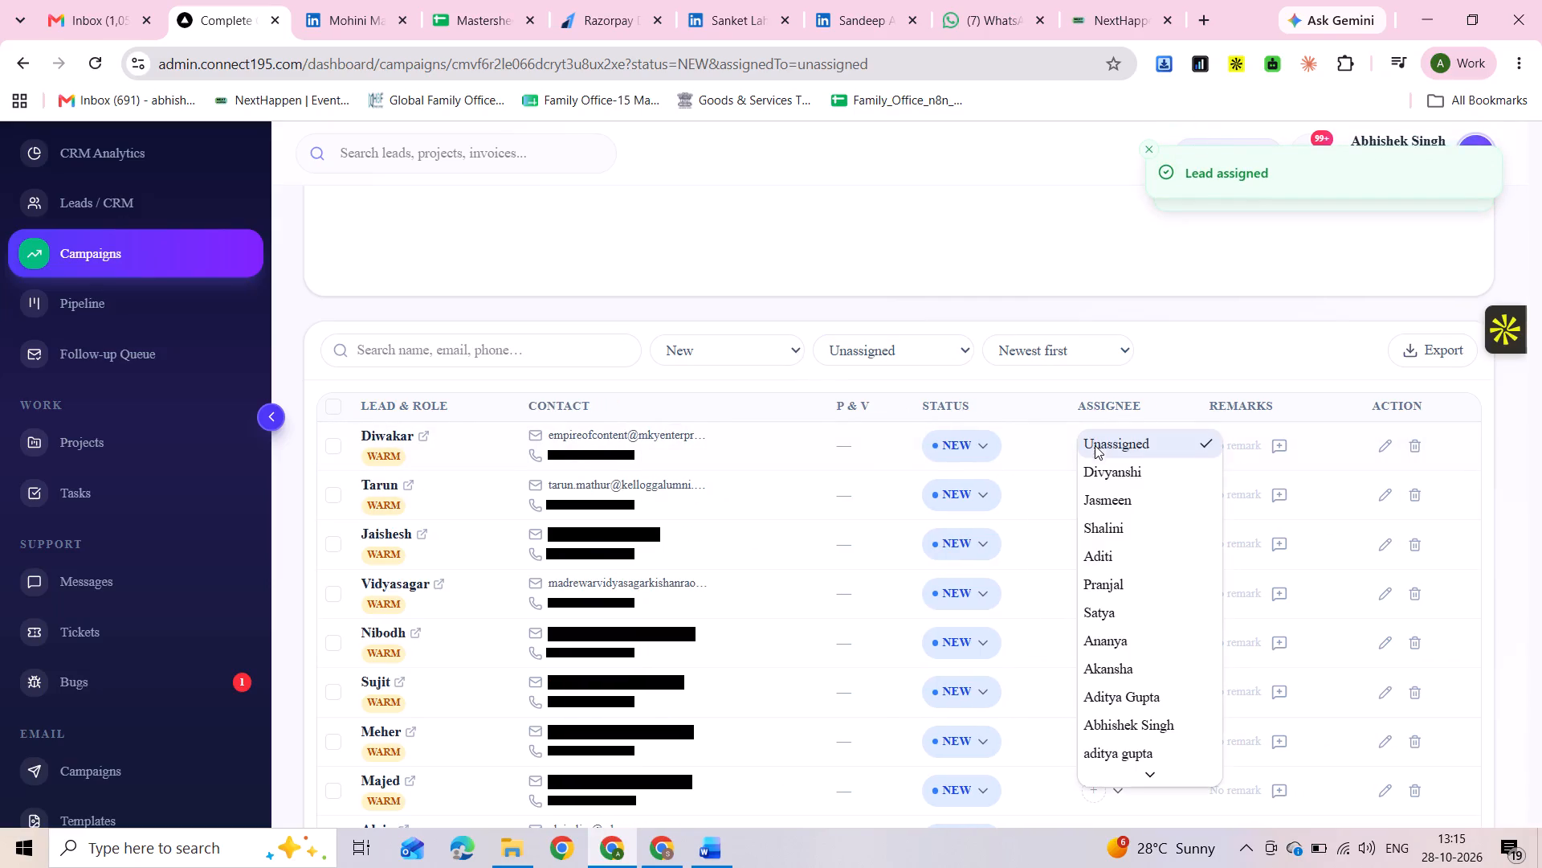
left_click(1099, 465)
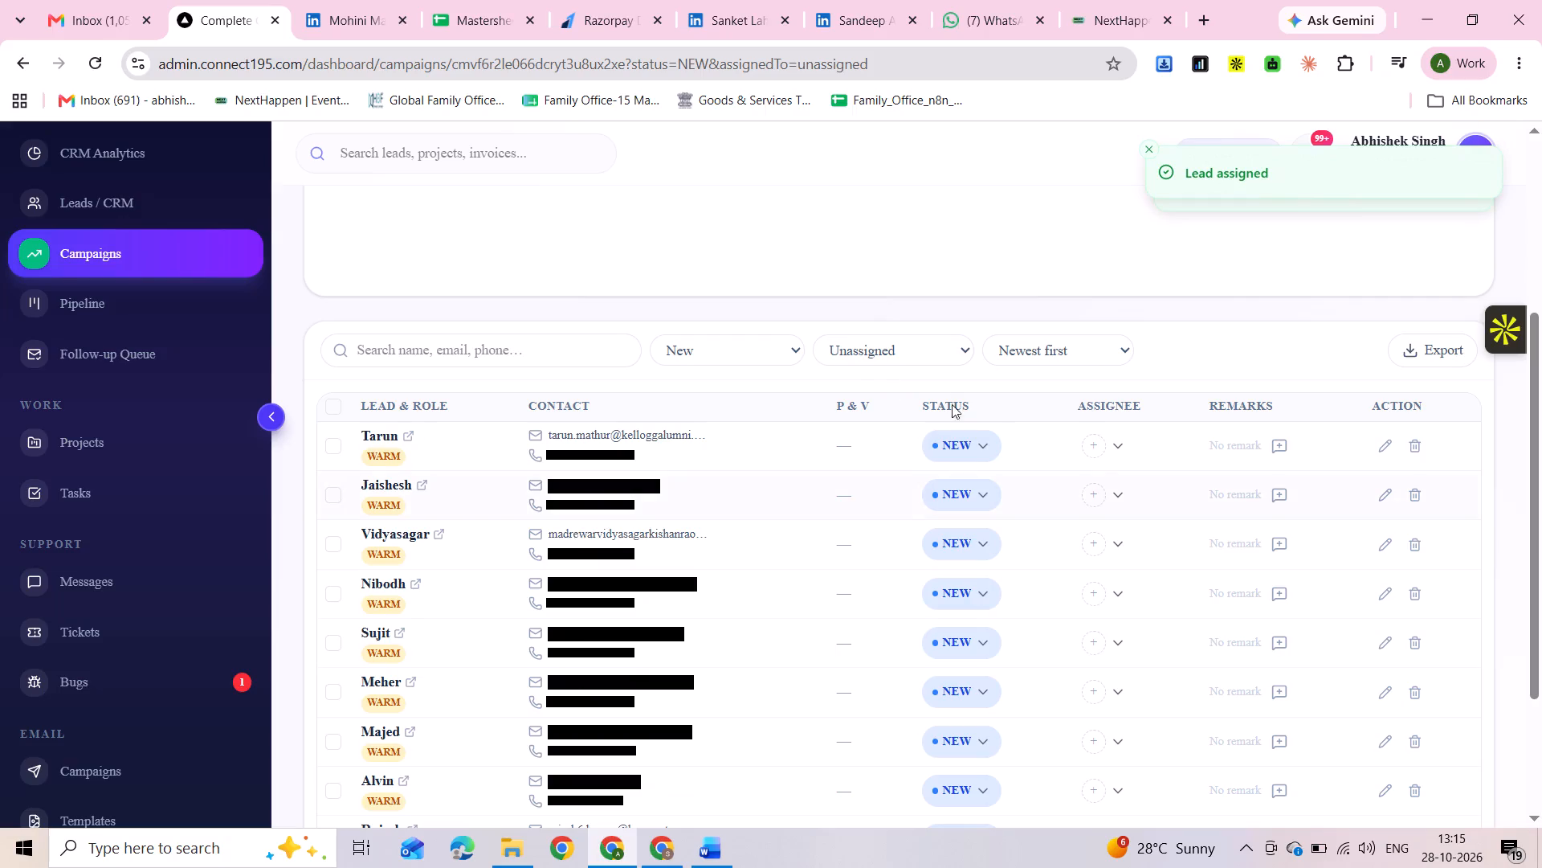
Filter the leads to status New and assignee Divyanshi, and recheck her lead count.
left_click(760, 343)
left_click(712, 377)
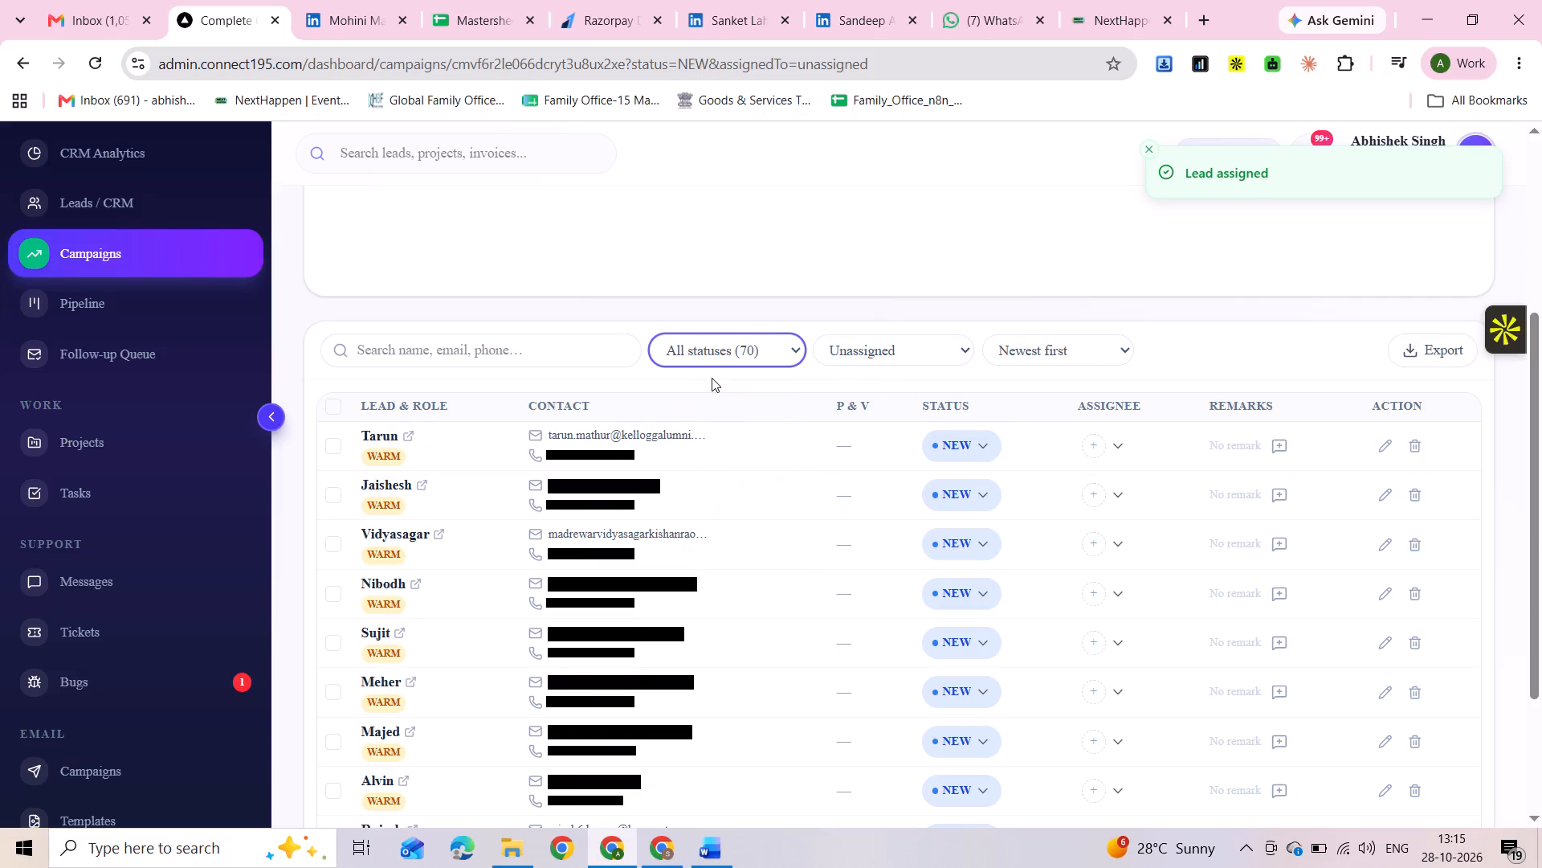
left_click(706, 359)
left_click(709, 395)
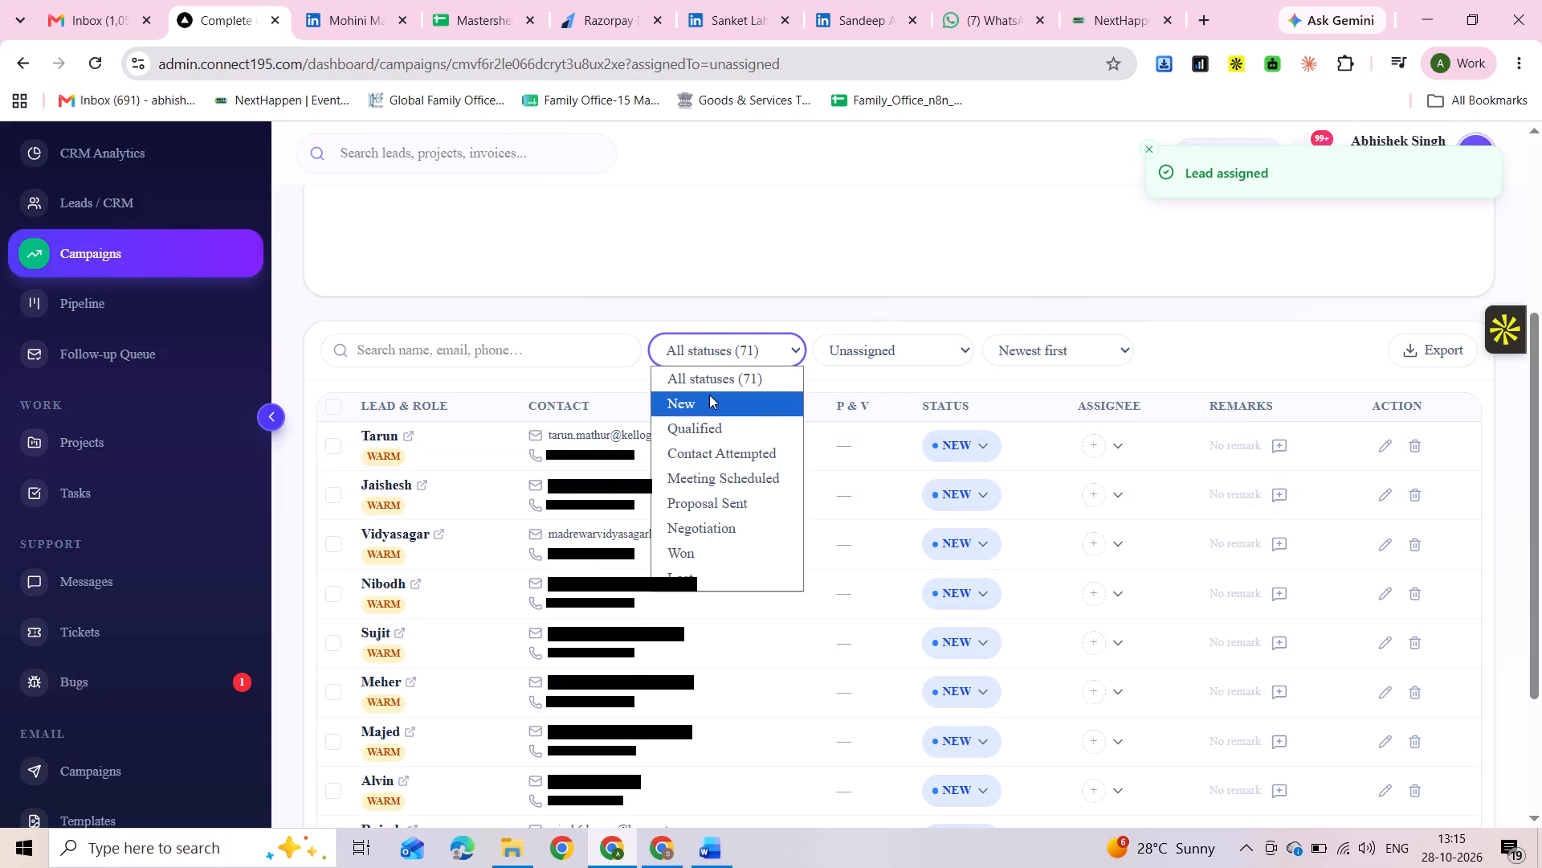
left_click(875, 358)
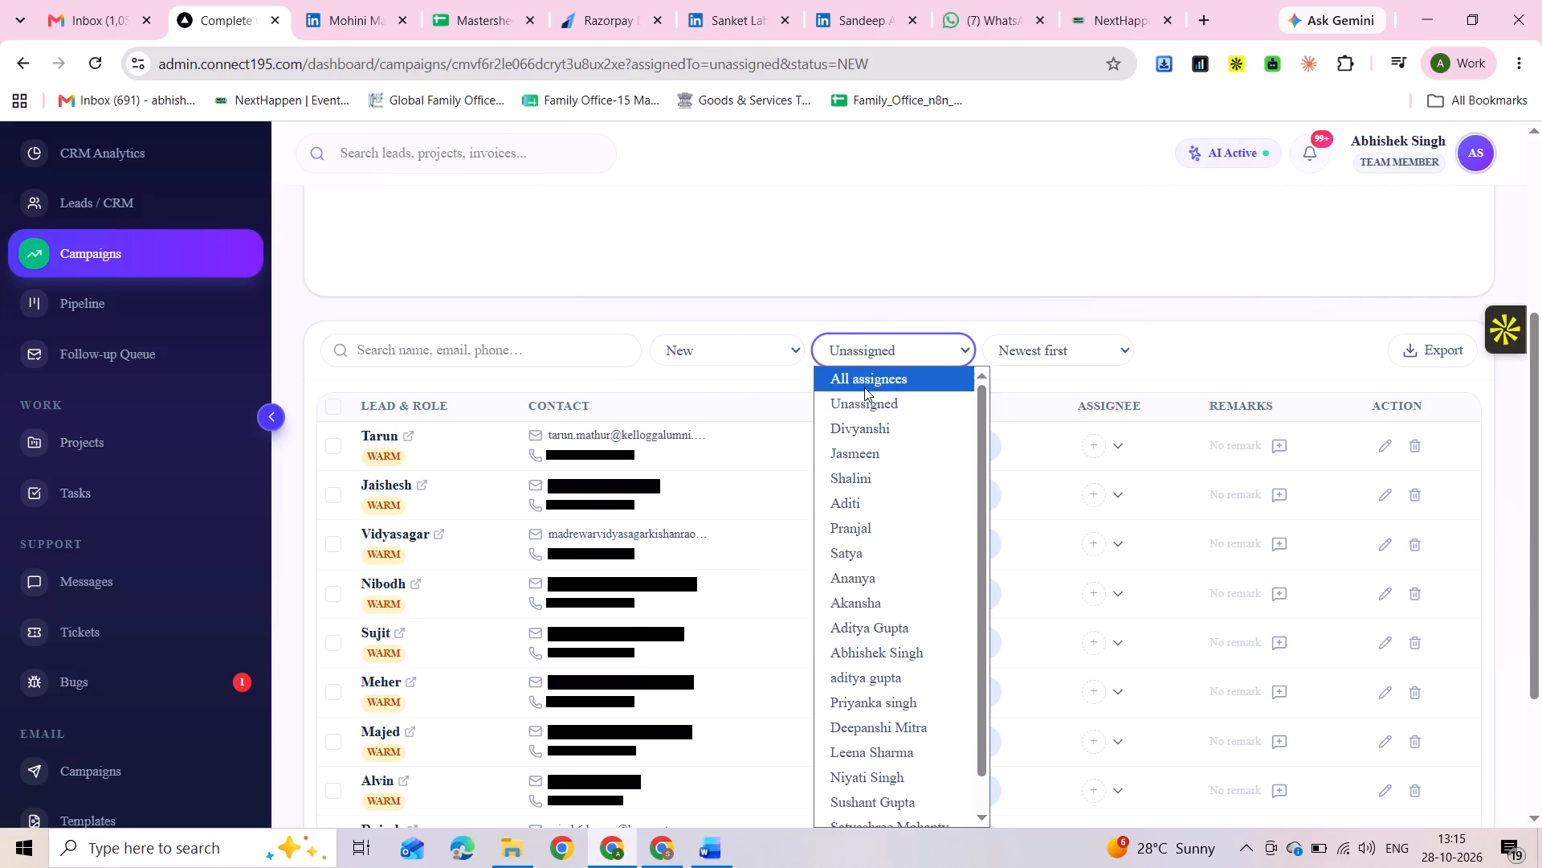
left_click(864, 387)
left_click(876, 337)
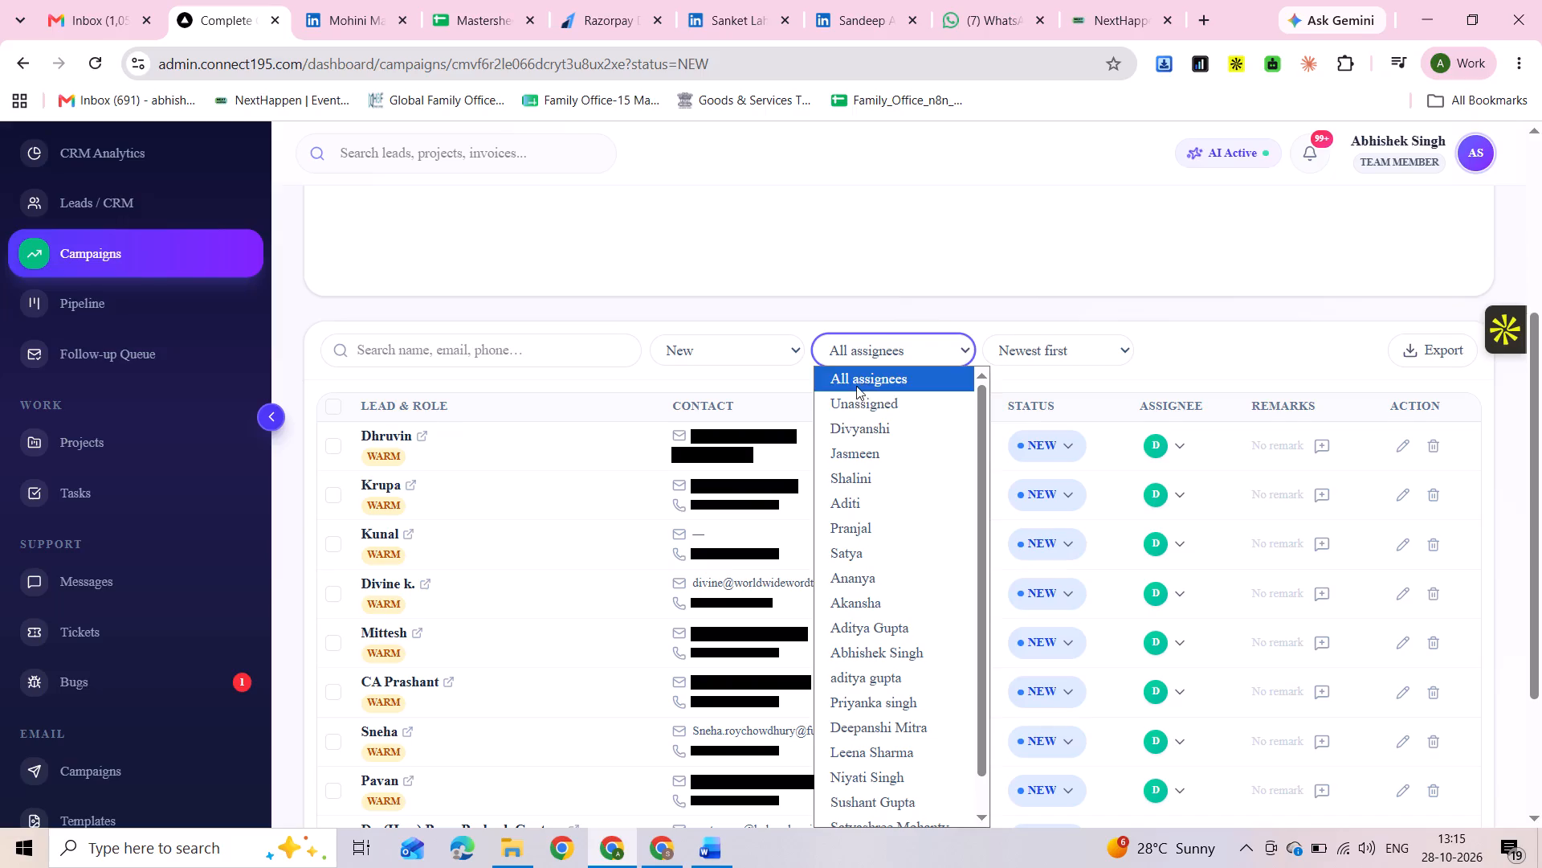
left_click(855, 425)
scroll(882, 491, "down", 4)
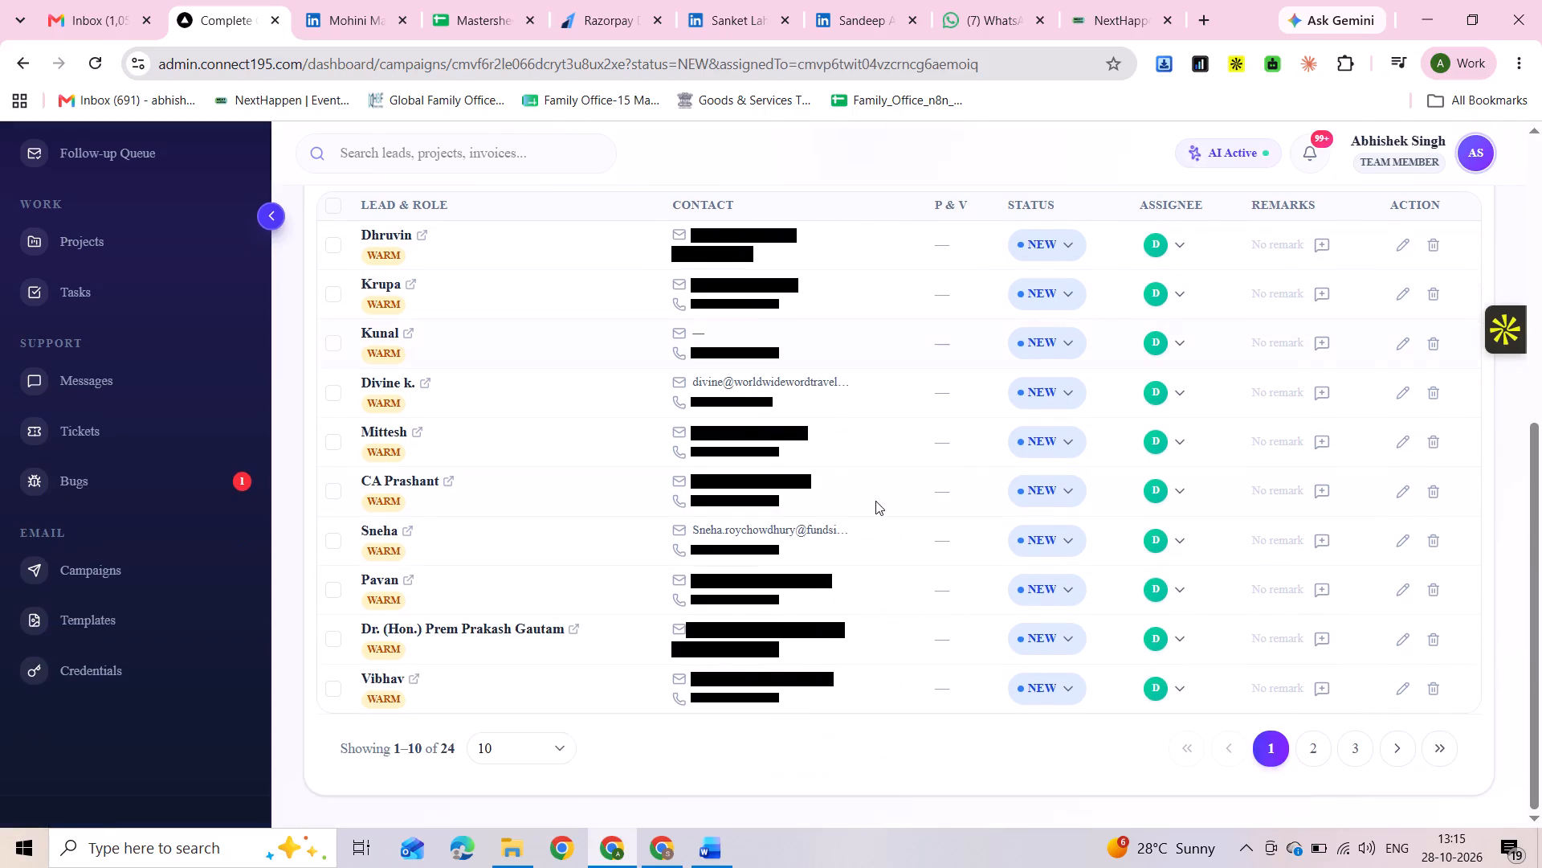
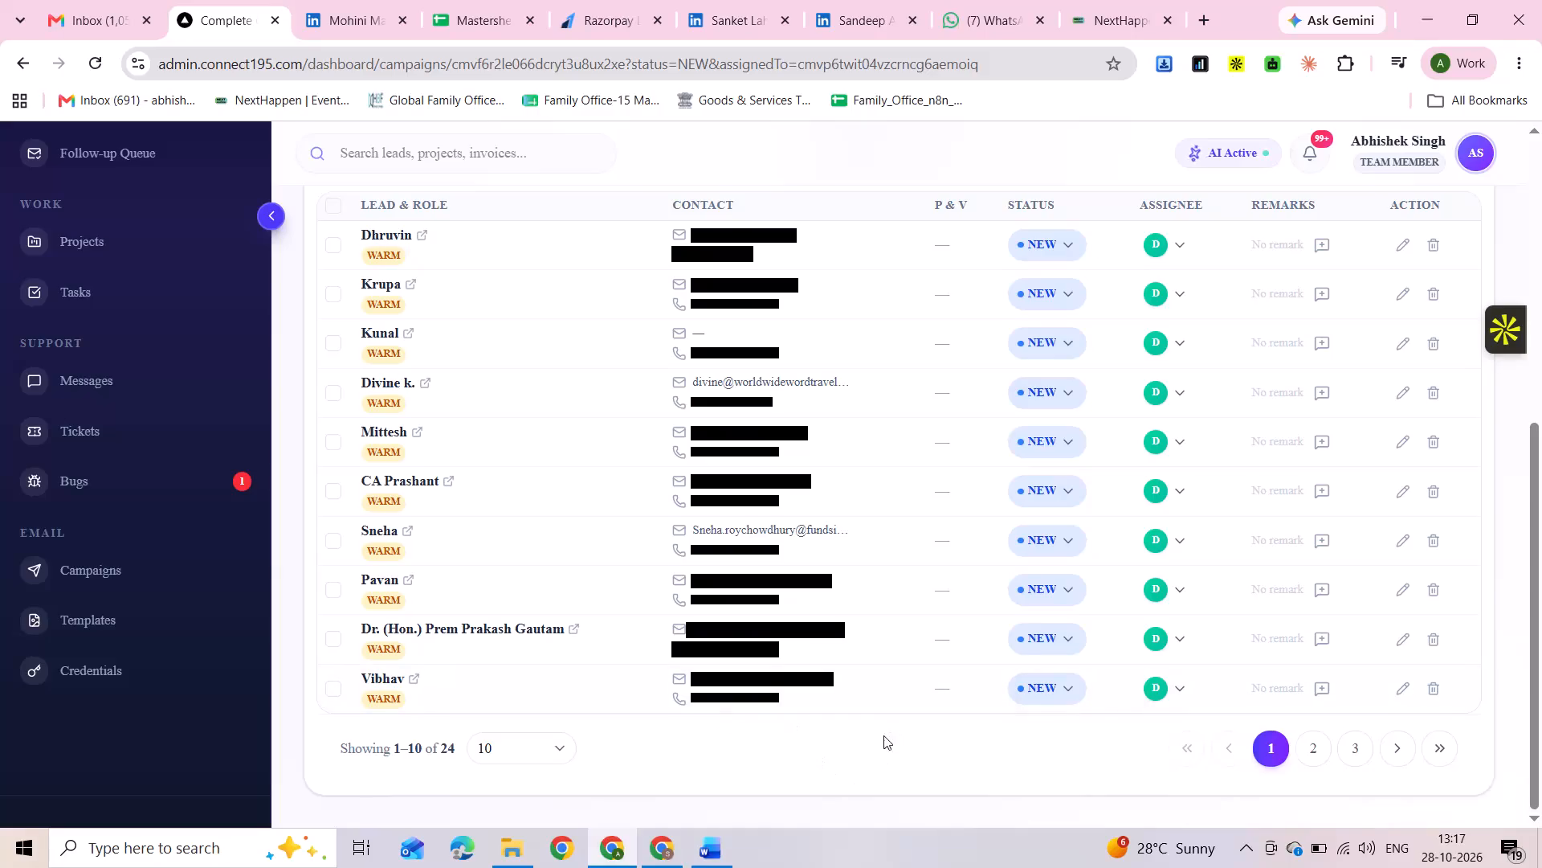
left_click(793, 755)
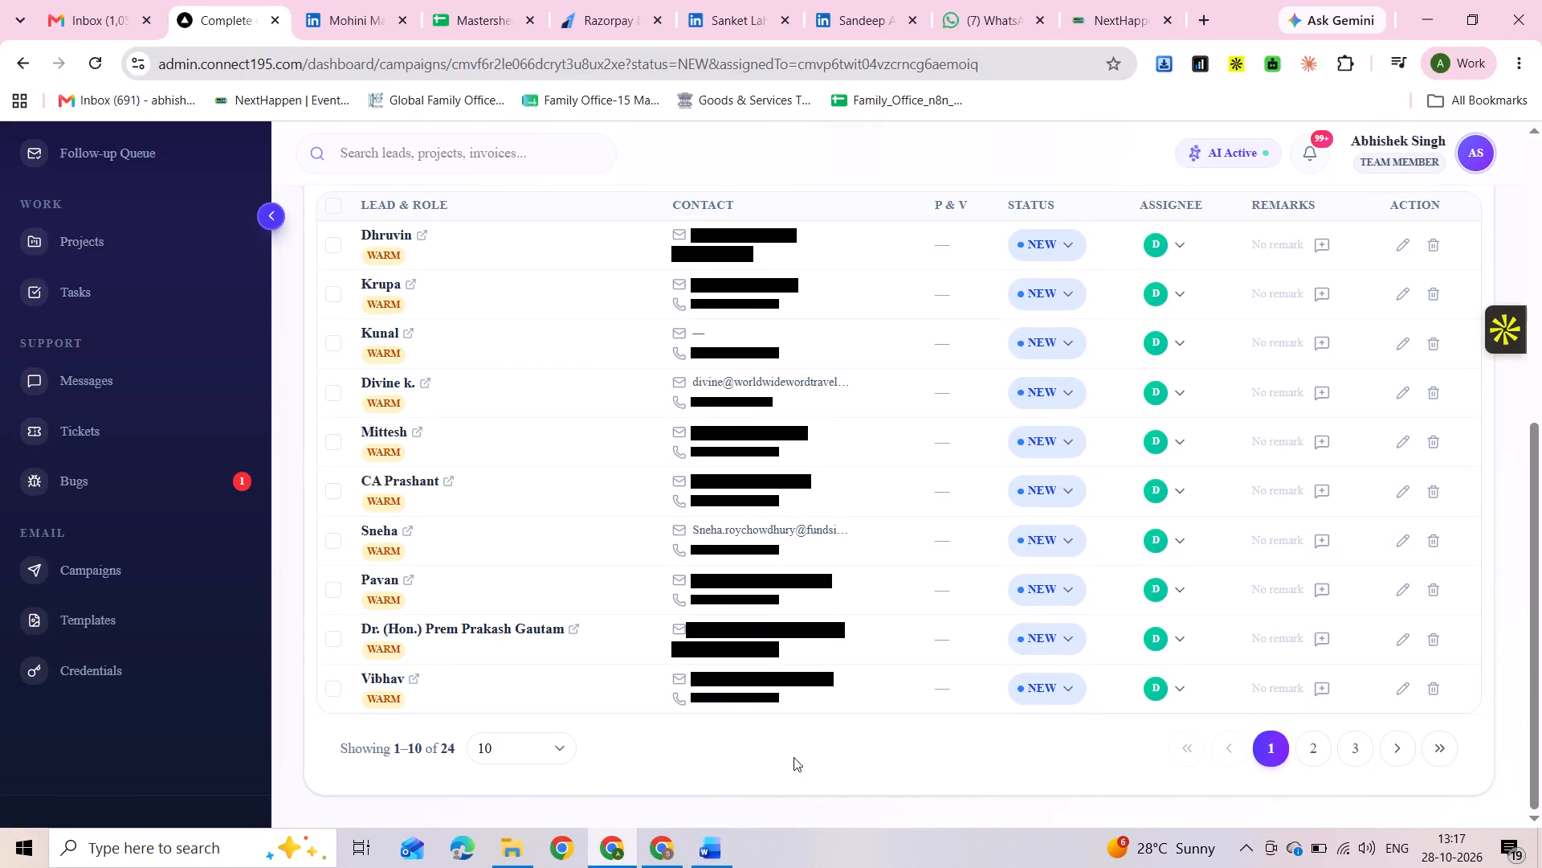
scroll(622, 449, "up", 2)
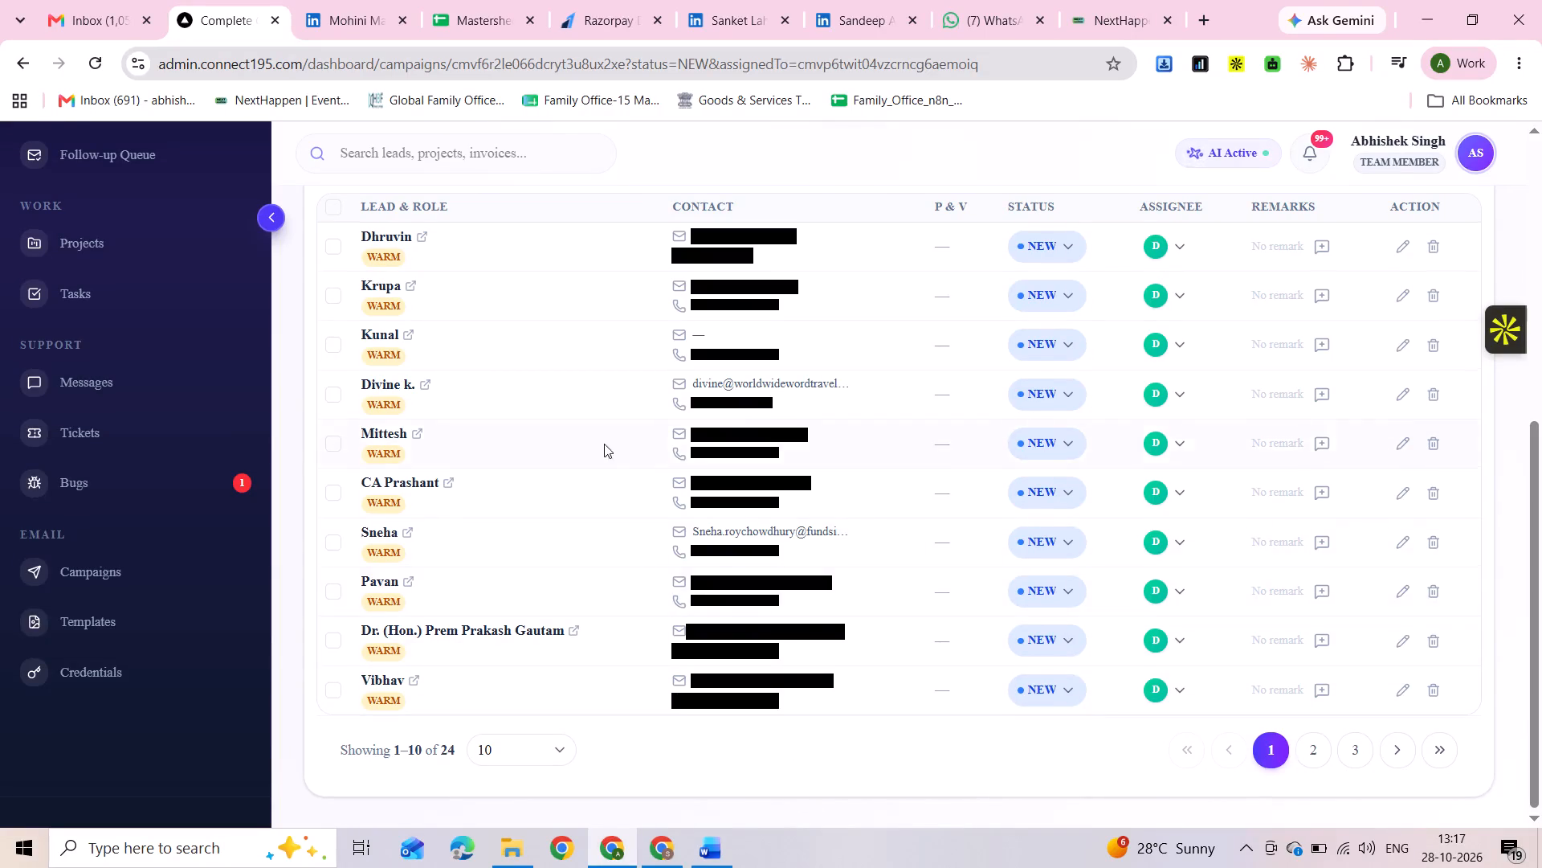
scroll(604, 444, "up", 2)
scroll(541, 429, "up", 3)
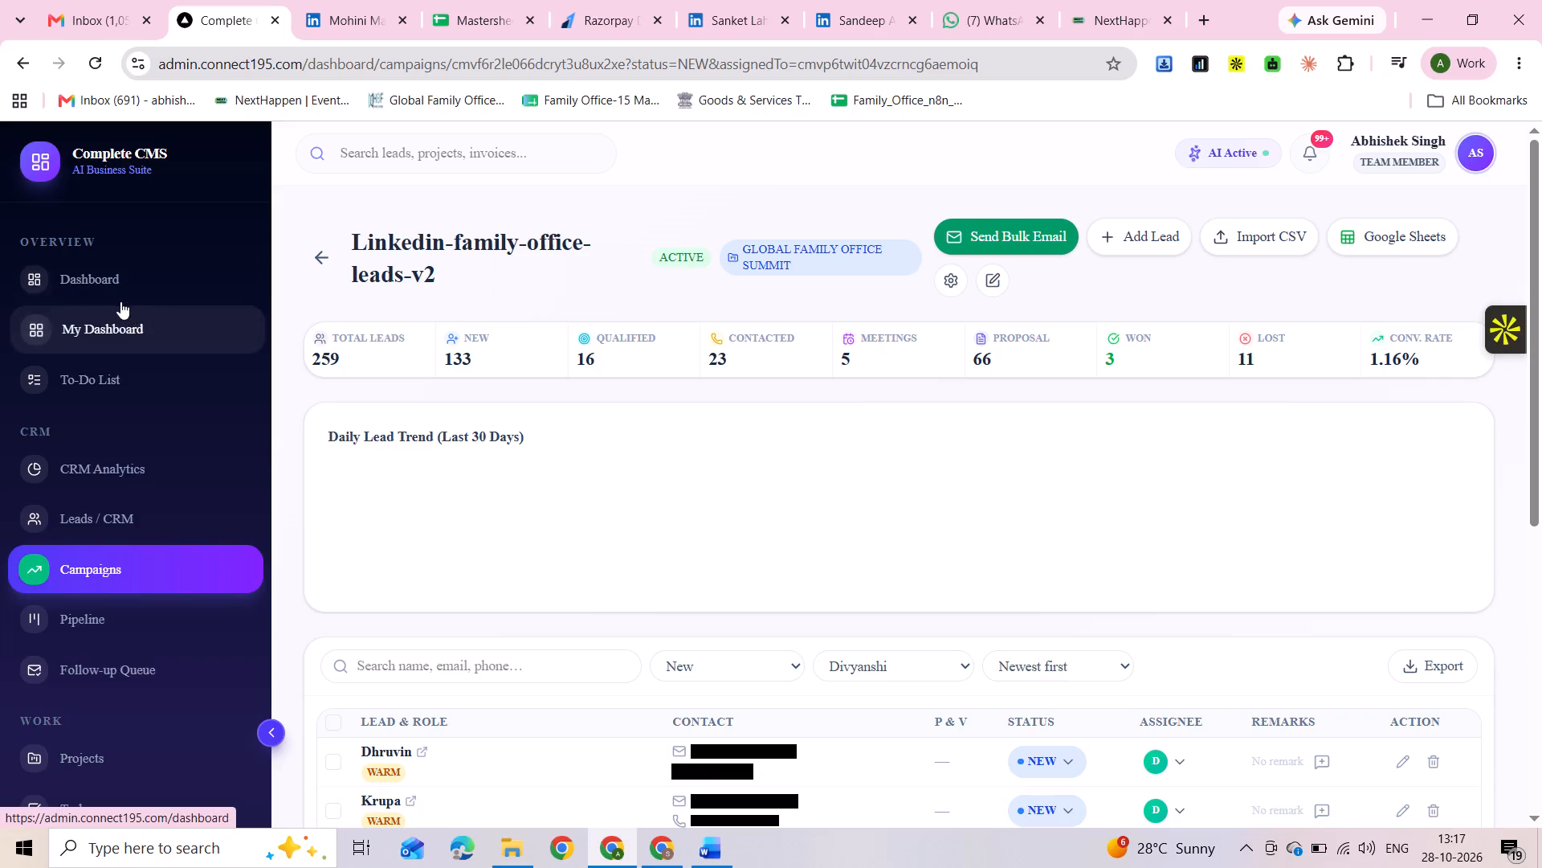
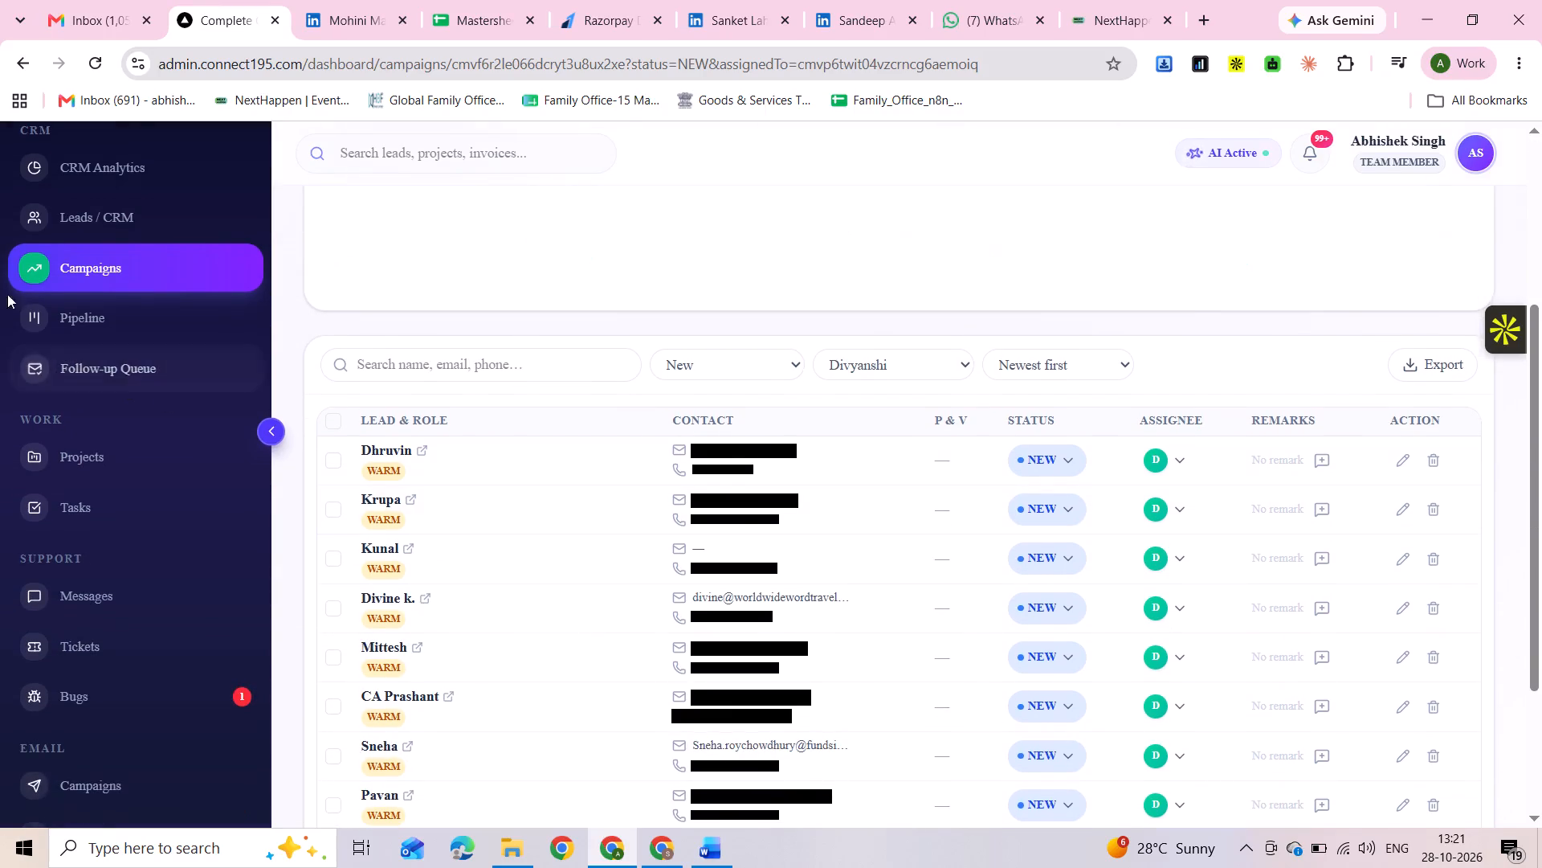
Go back to the campaigns overview and open the Linkedin-family-office-leads campaign's lead list.
left_click(105, 272)
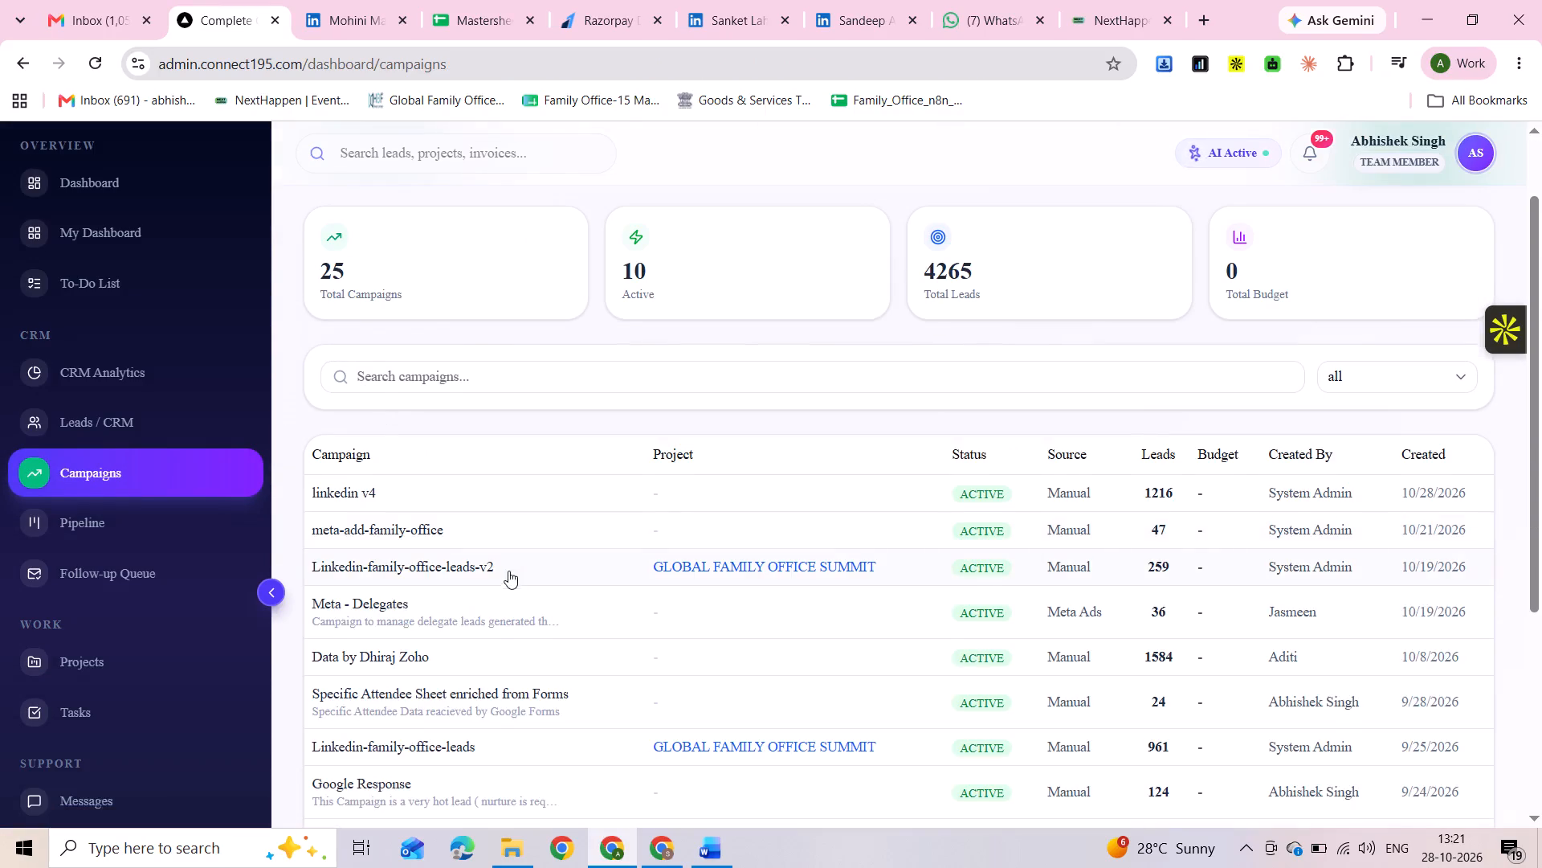
scroll(508, 571, "down", 1)
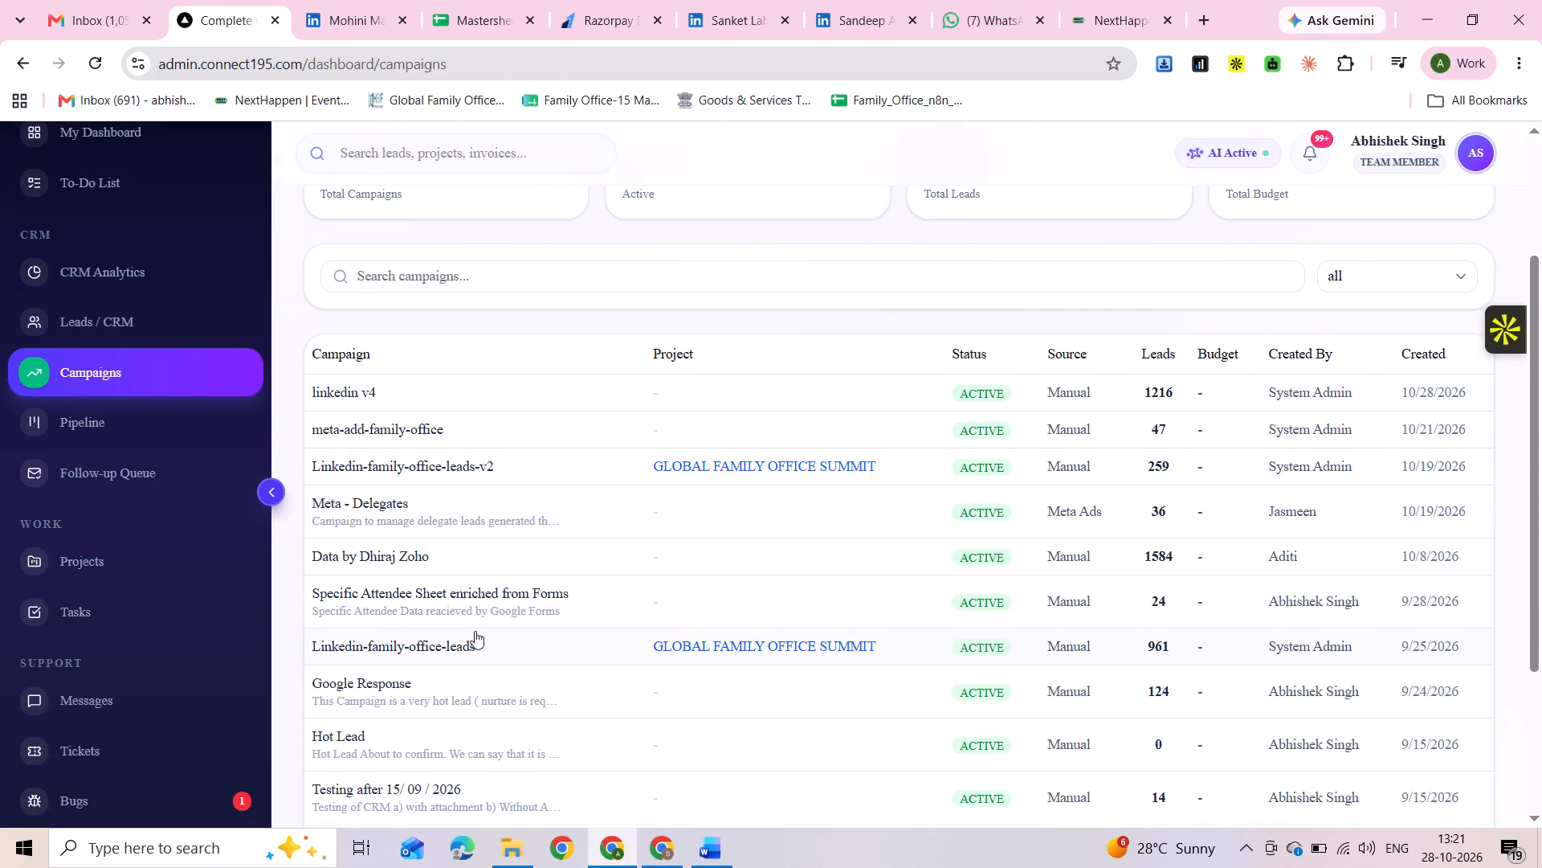
left_click(452, 651)
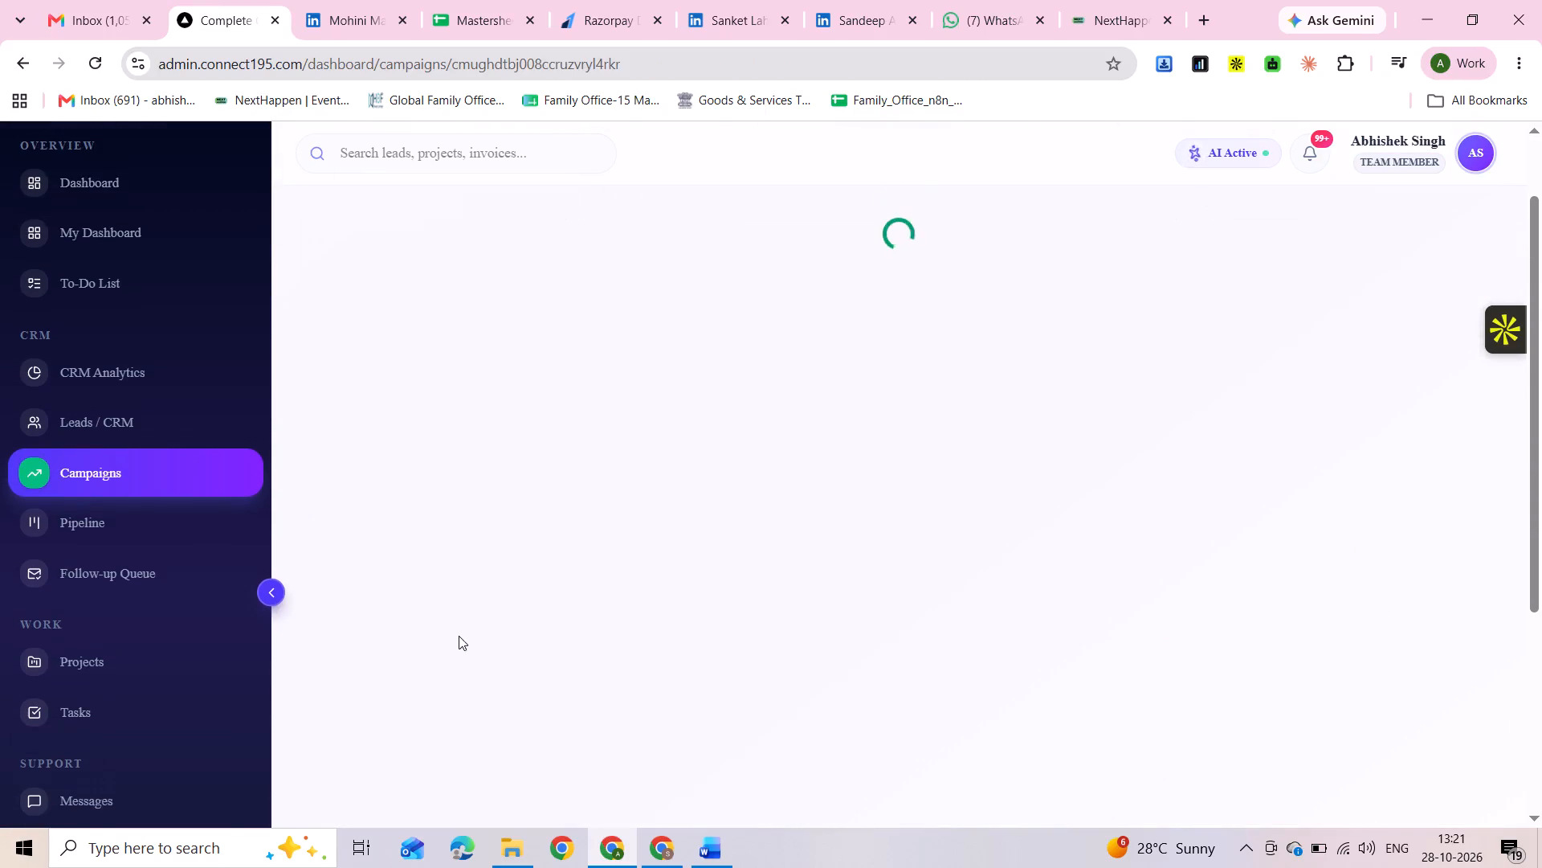
scroll(690, 602, "down", 4)
scroll(656, 547, "up", 1)
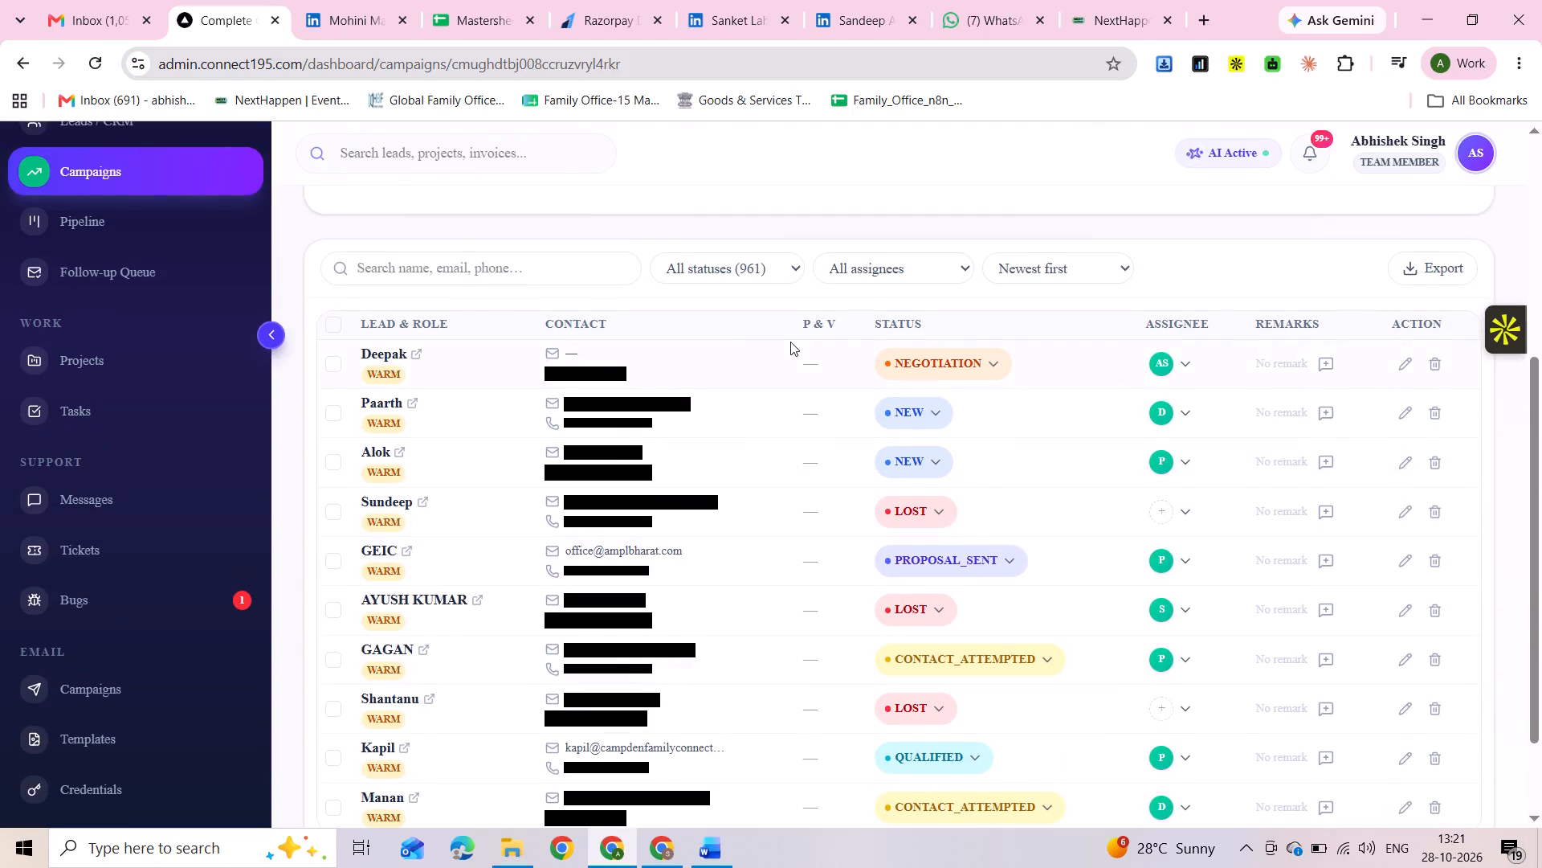
Filter the campaign's lead list to show only leads with the Negotiation status.
left_click(718, 270)
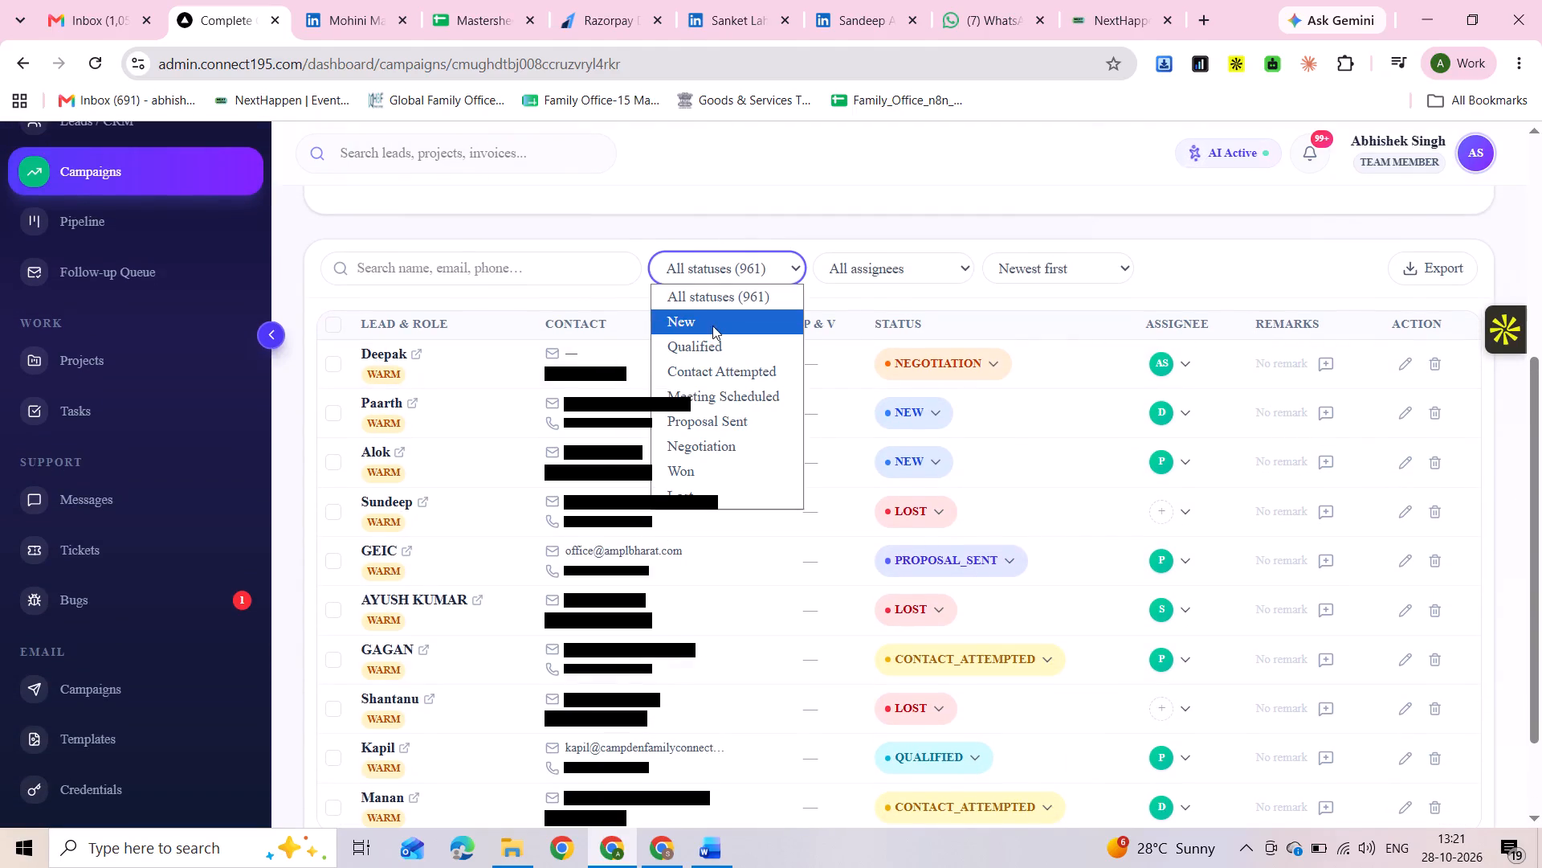
left_click(692, 448)
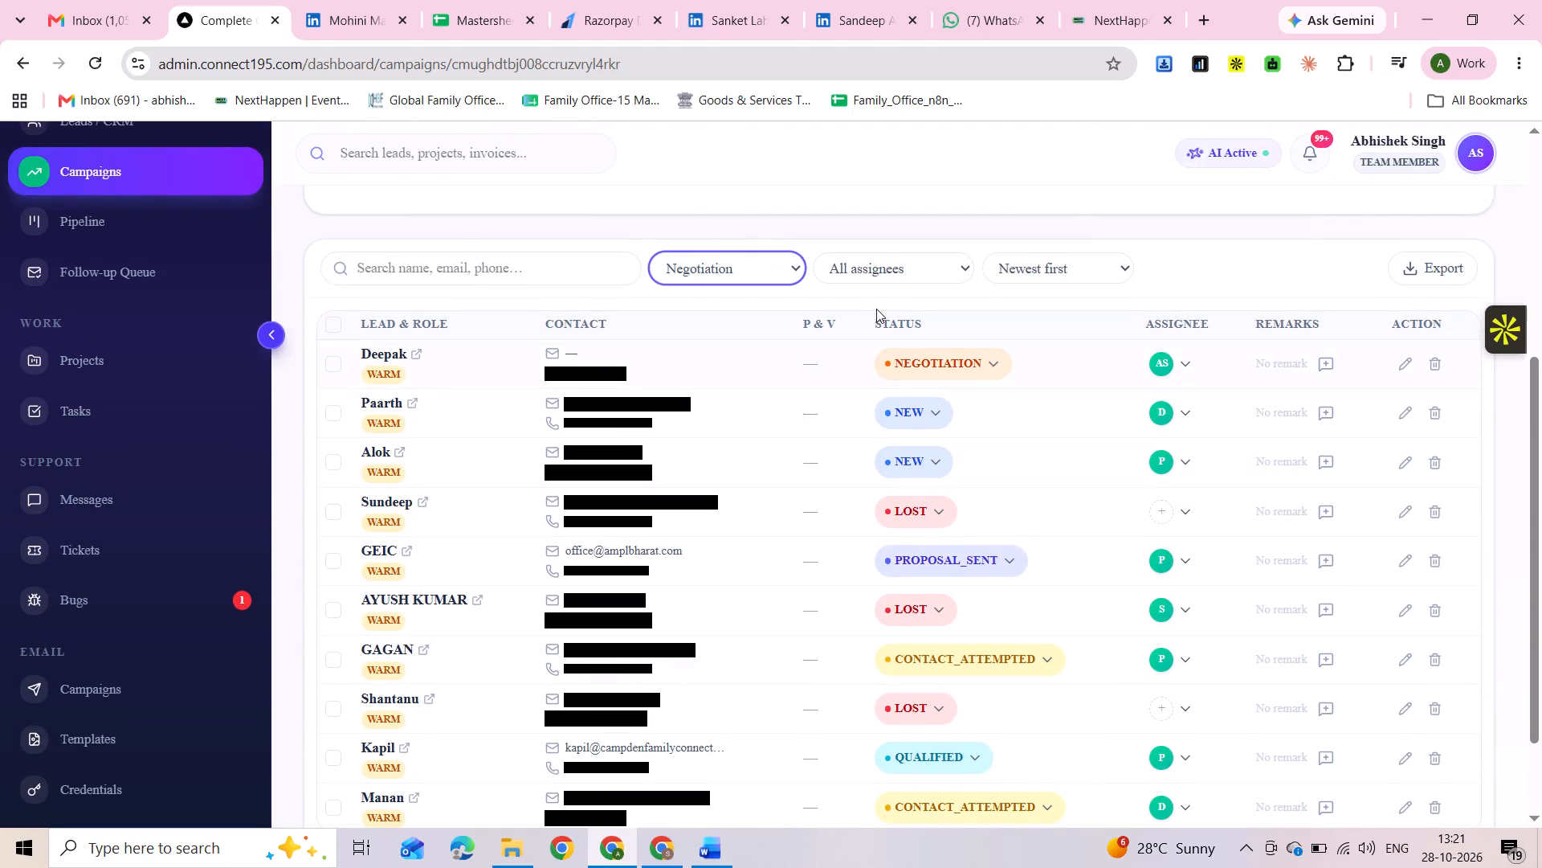
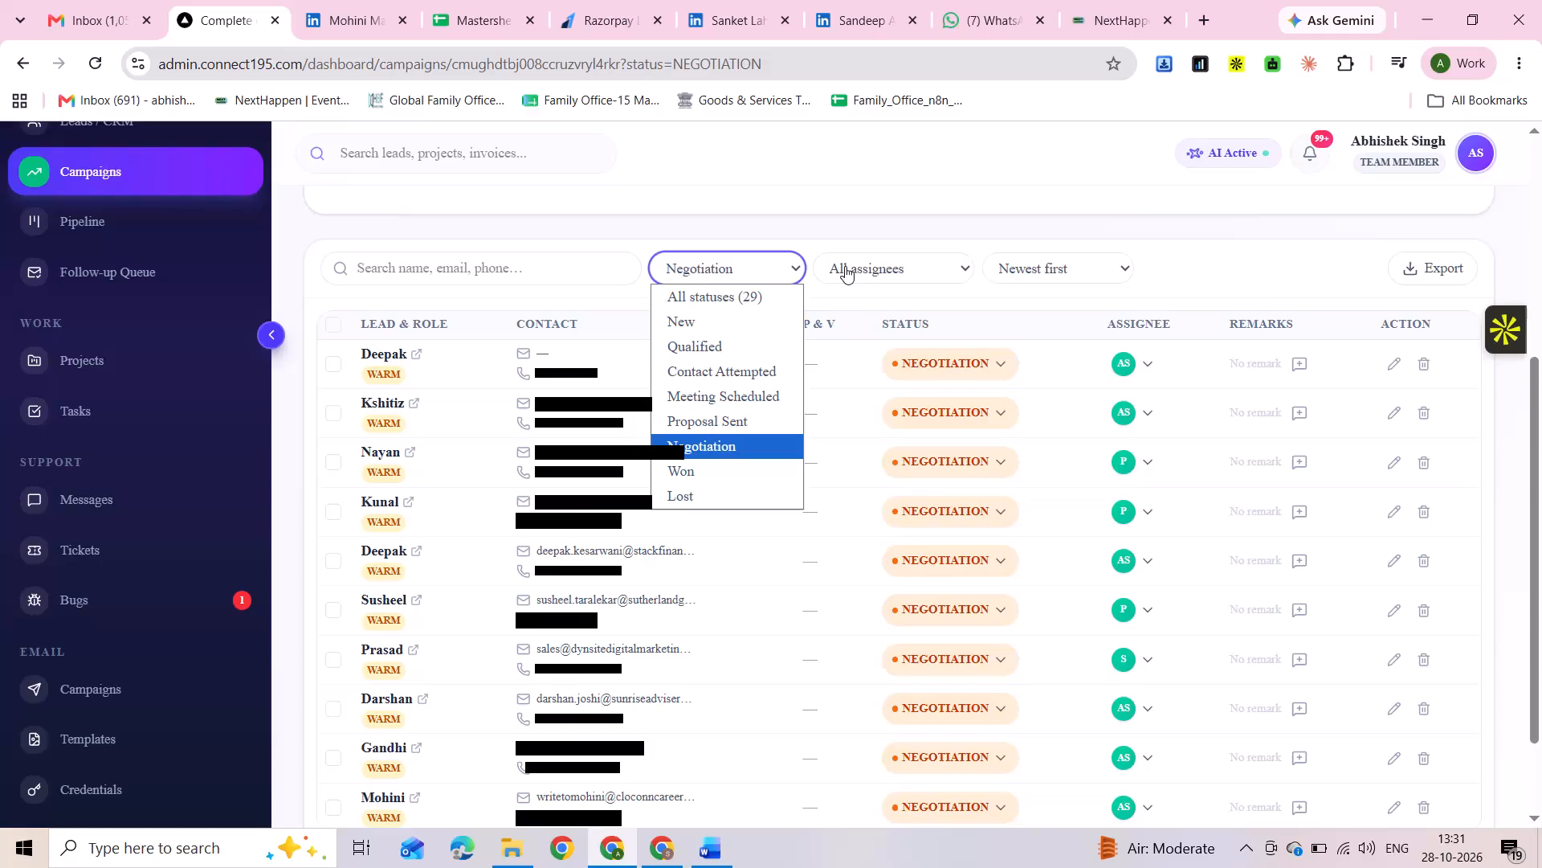
Search the campaign's Negotiation leads for Prasoon and open that lead's record.
left_click(826, 177)
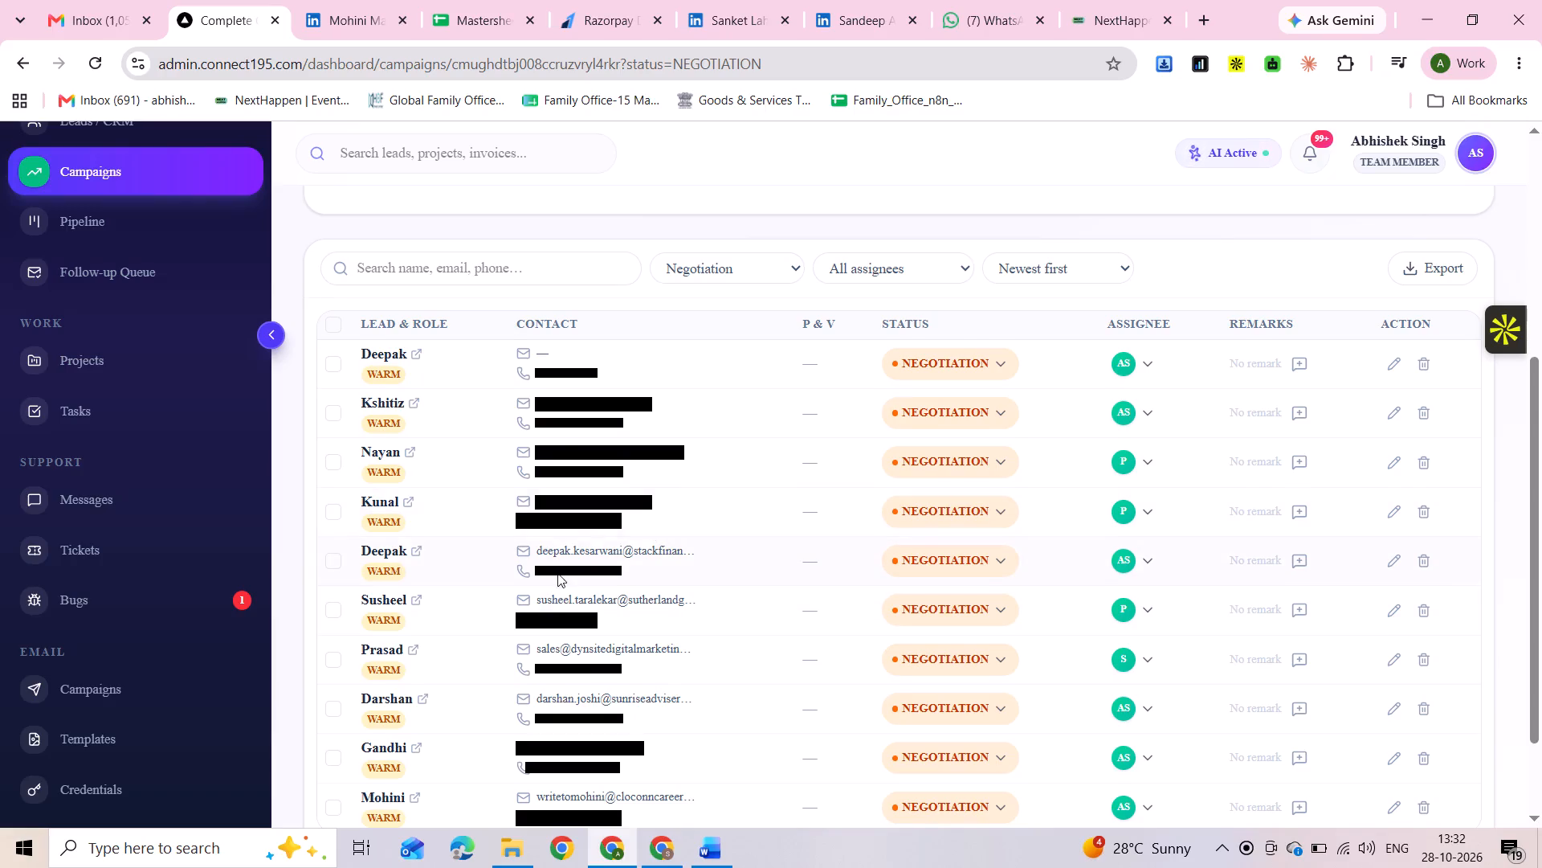
scroll(549, 588, "down", 1)
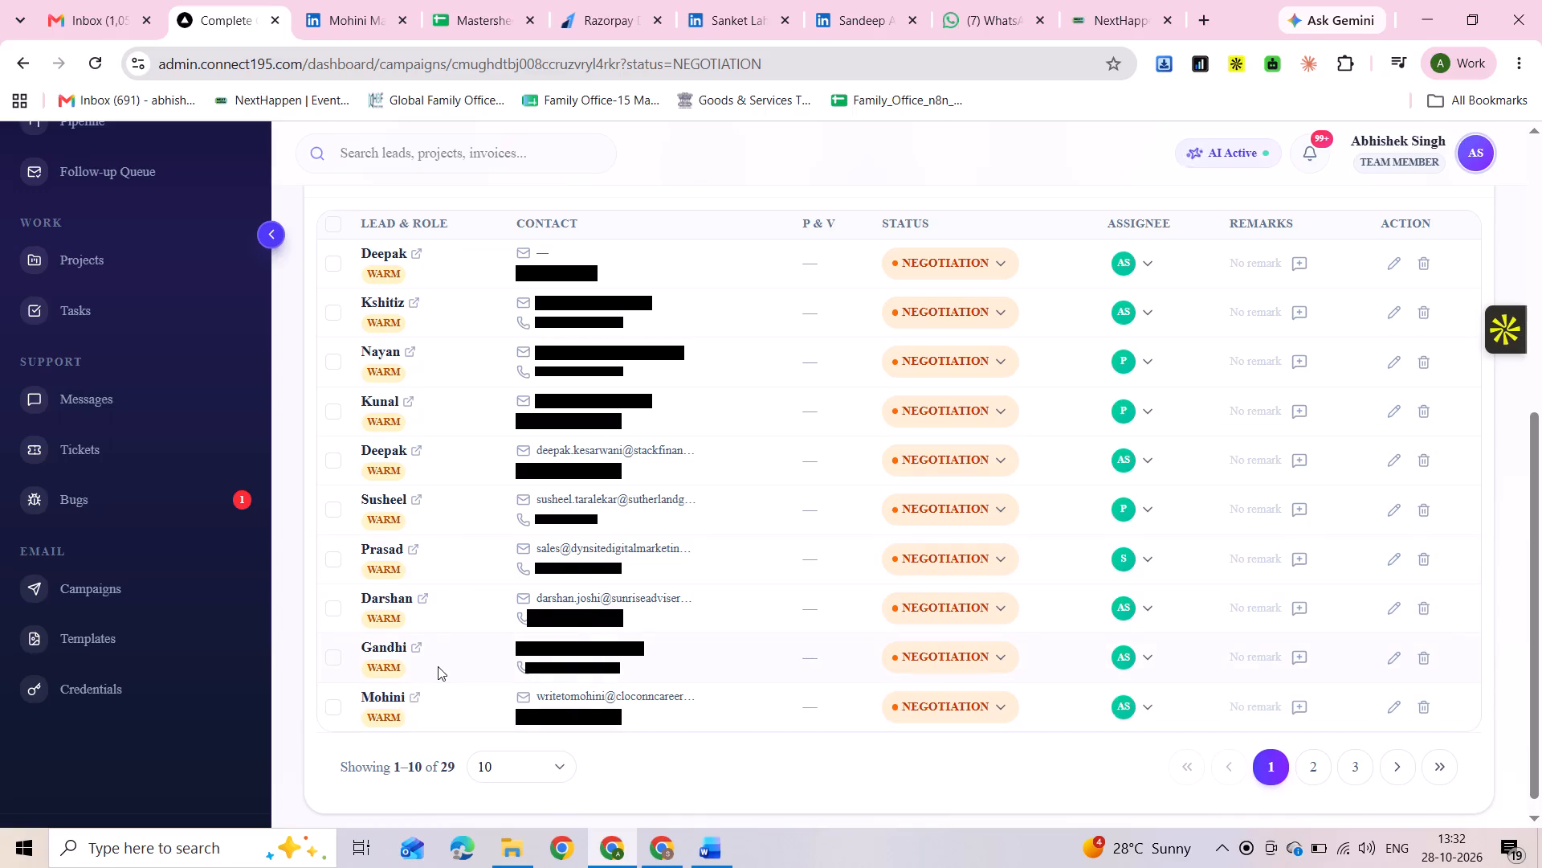
scroll(446, 609, "up", 1)
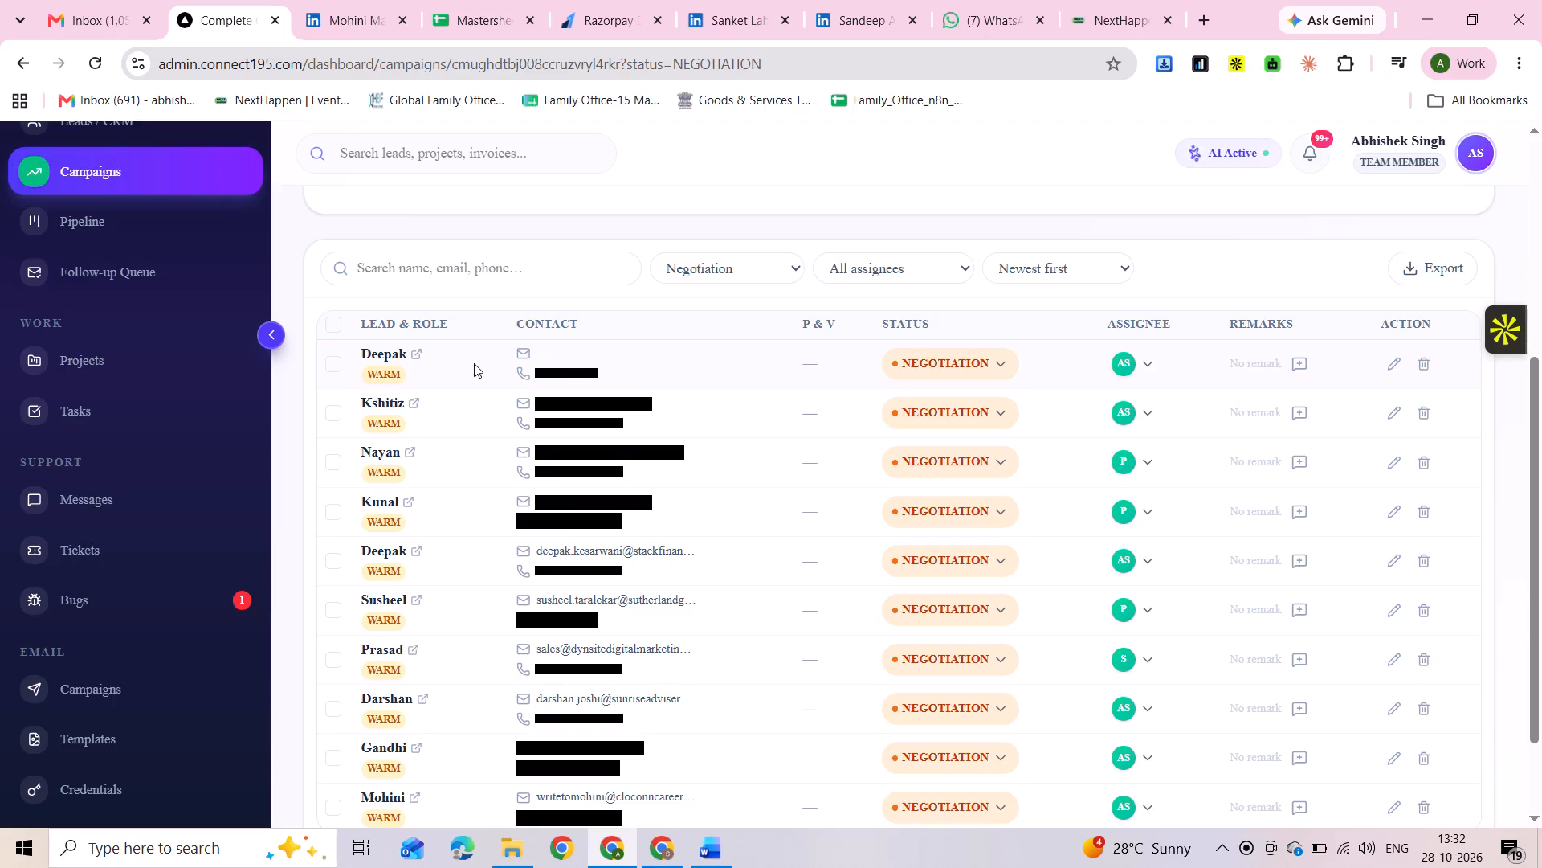
left_click(438, 272)
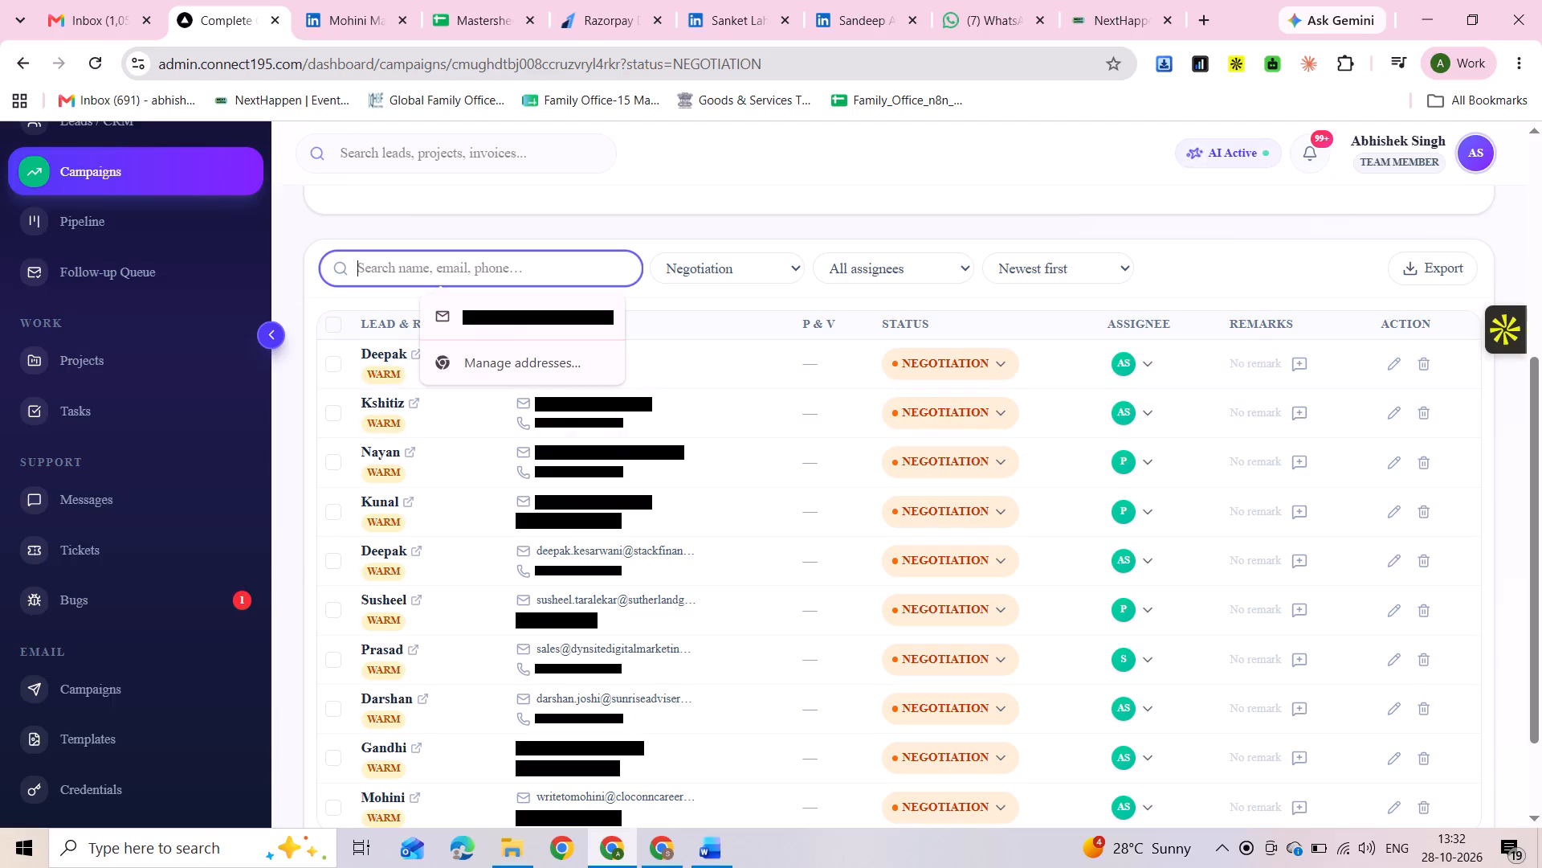
type("Prasoon")
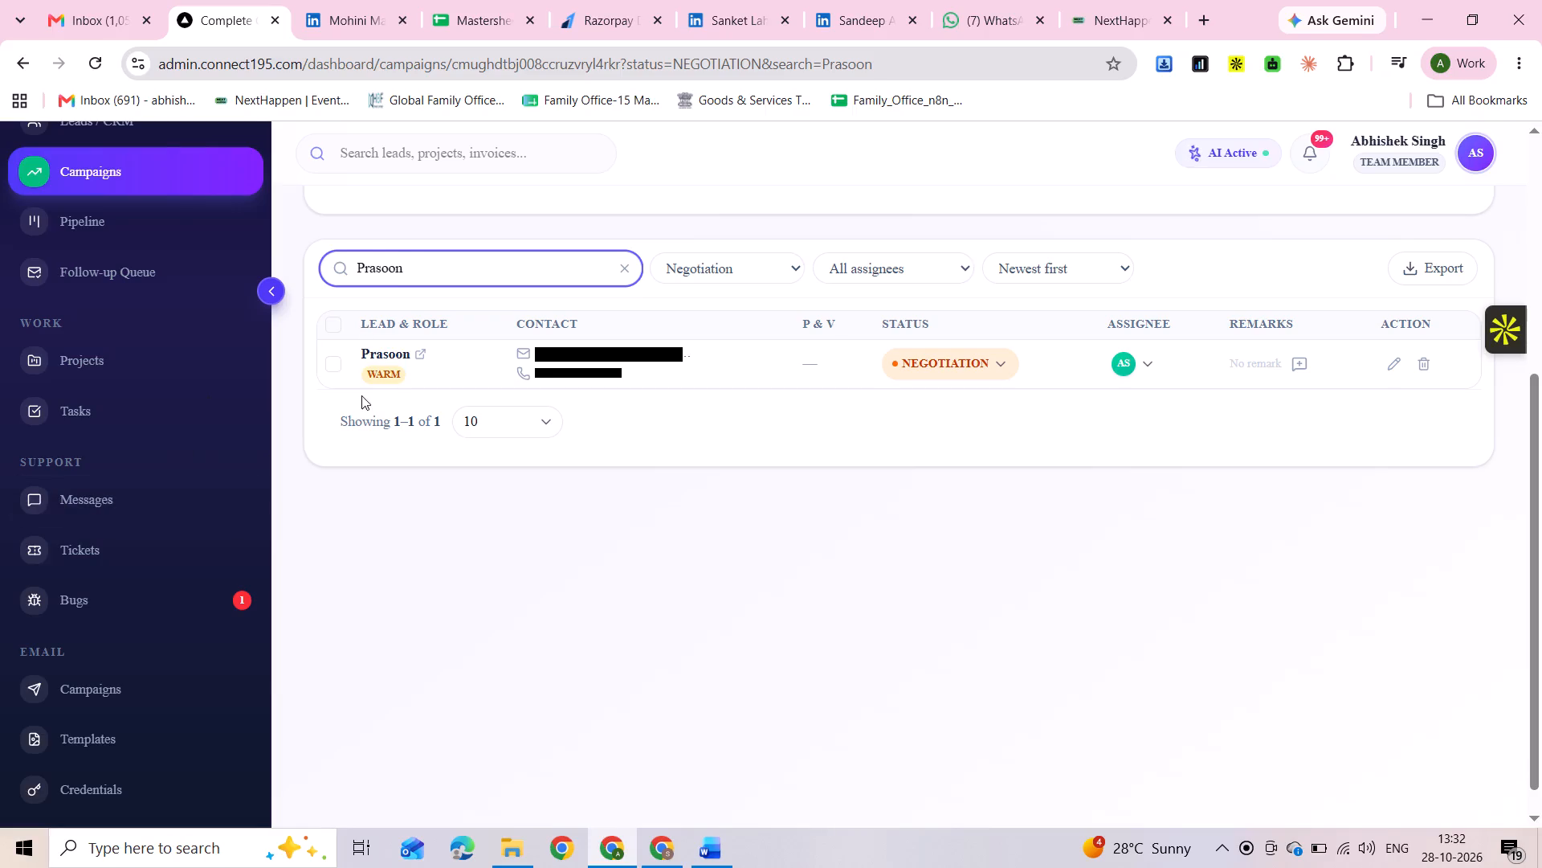
left_click(365, 355)
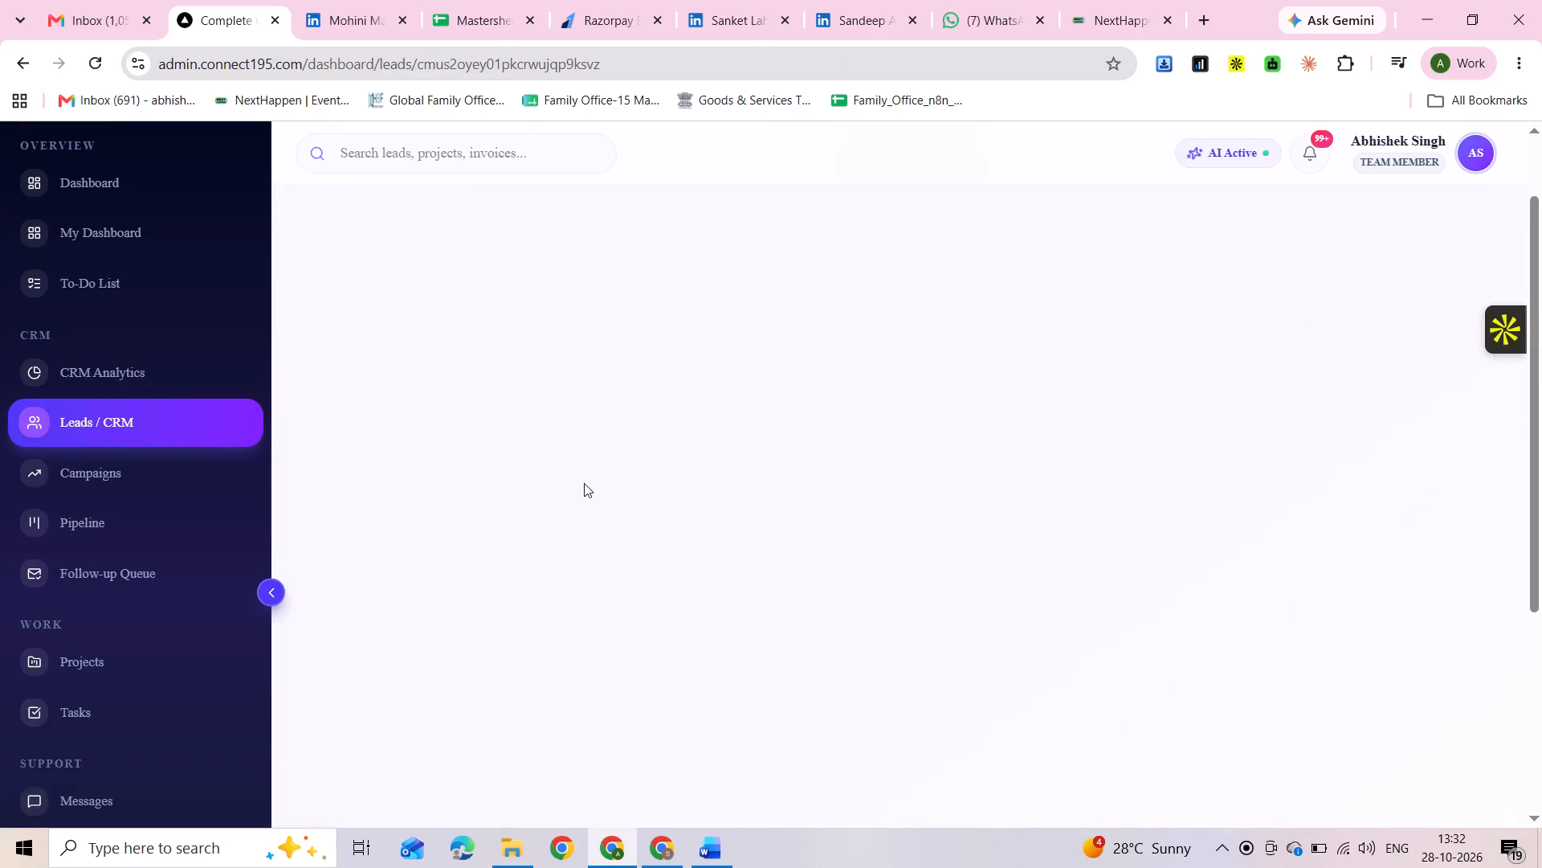
Review Prasoon's lead details, activity timeline and discussion notes, and return to the campaign's lead list.
scroll(594, 508, "down", 11)
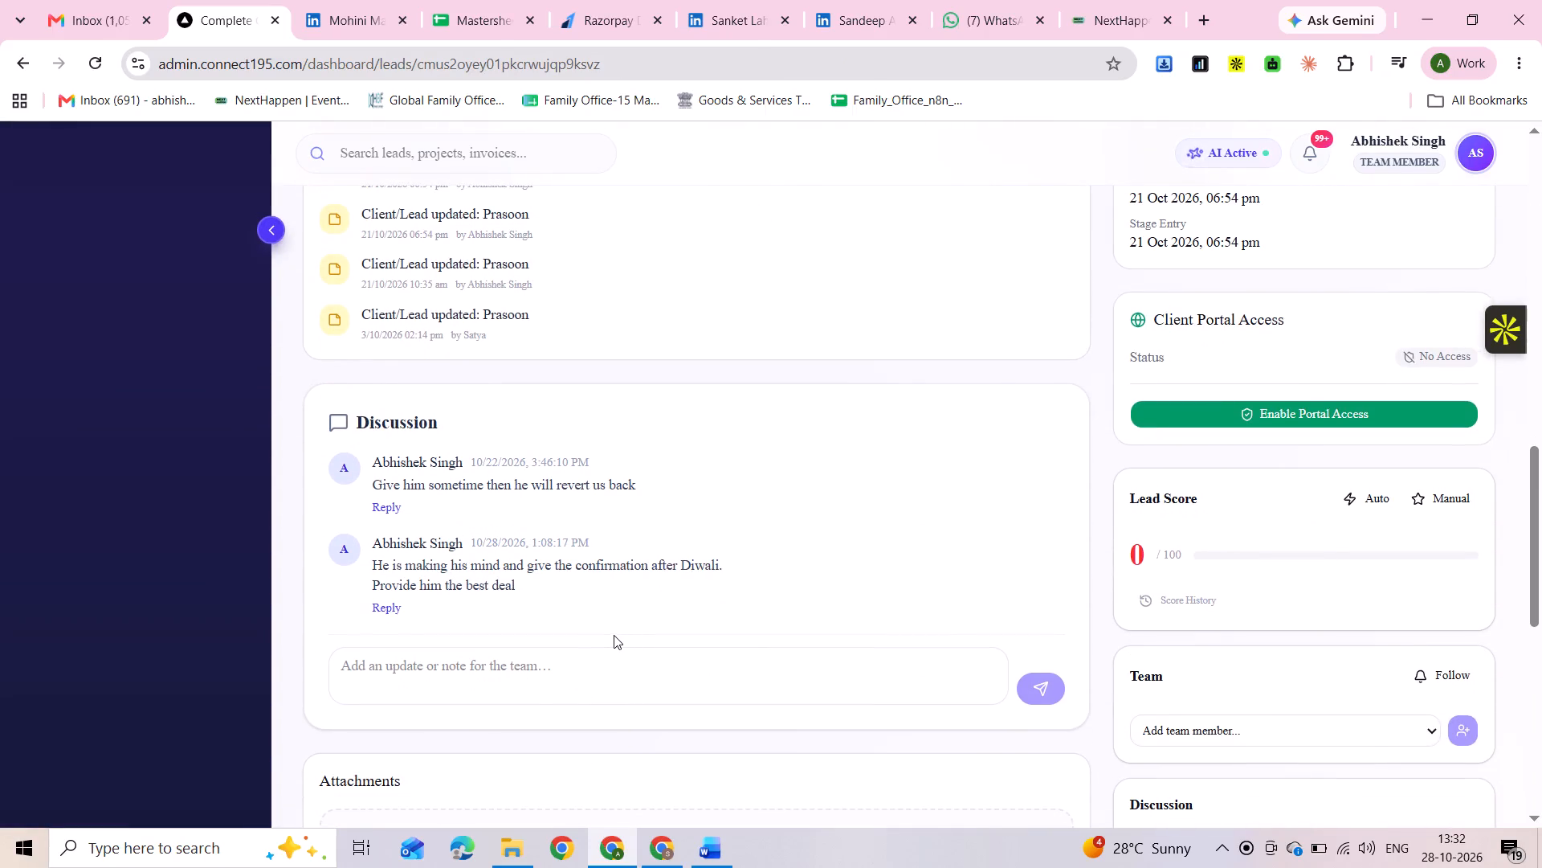
scroll(617, 635, "up", 15)
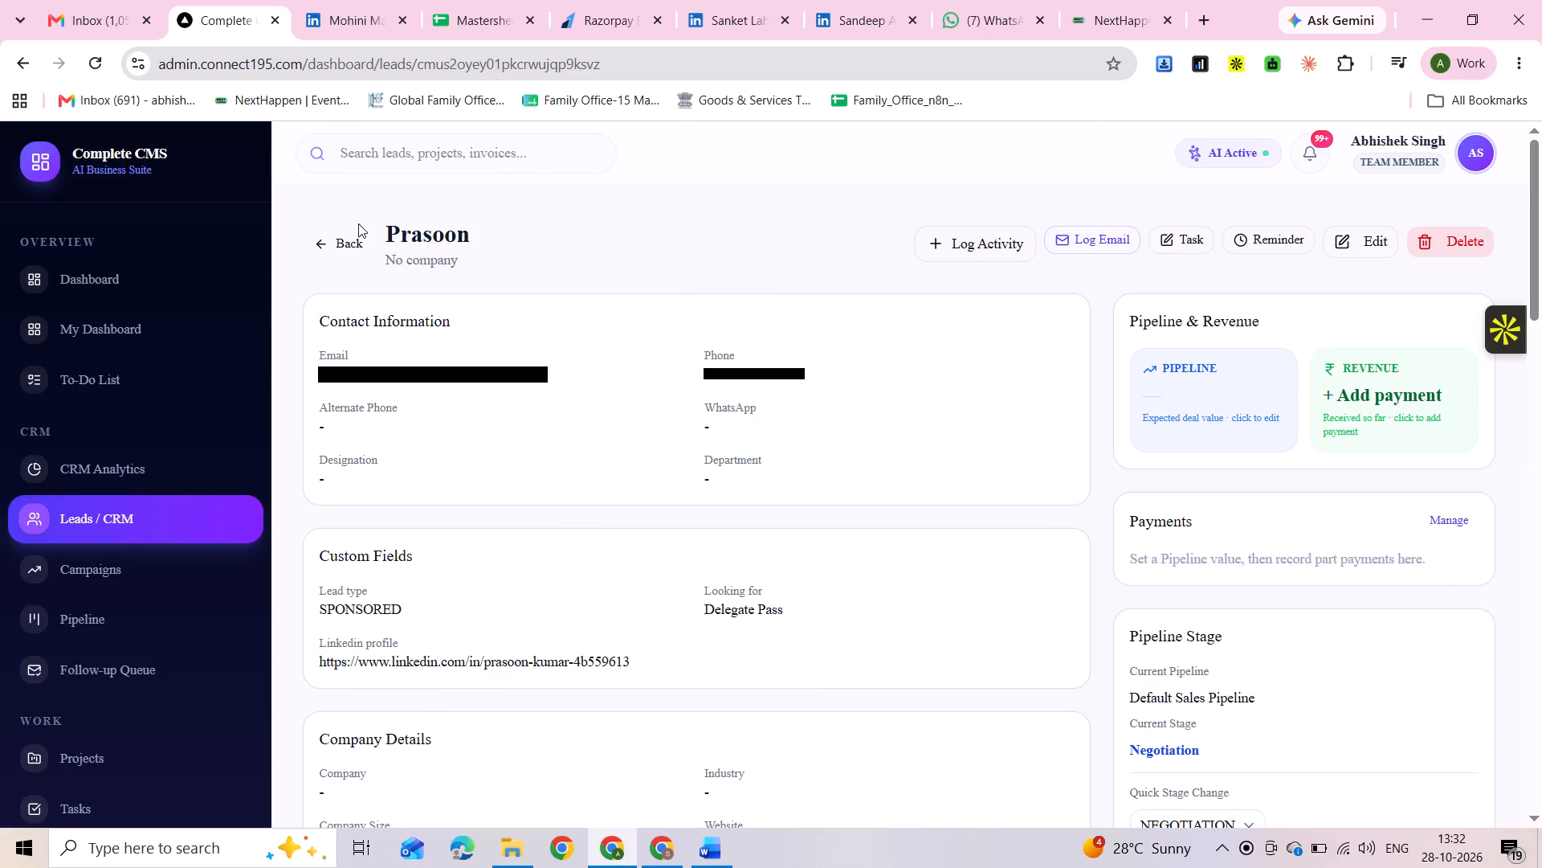
scroll(418, 316, "down", 5)
scroll(430, 332, "up", 7)
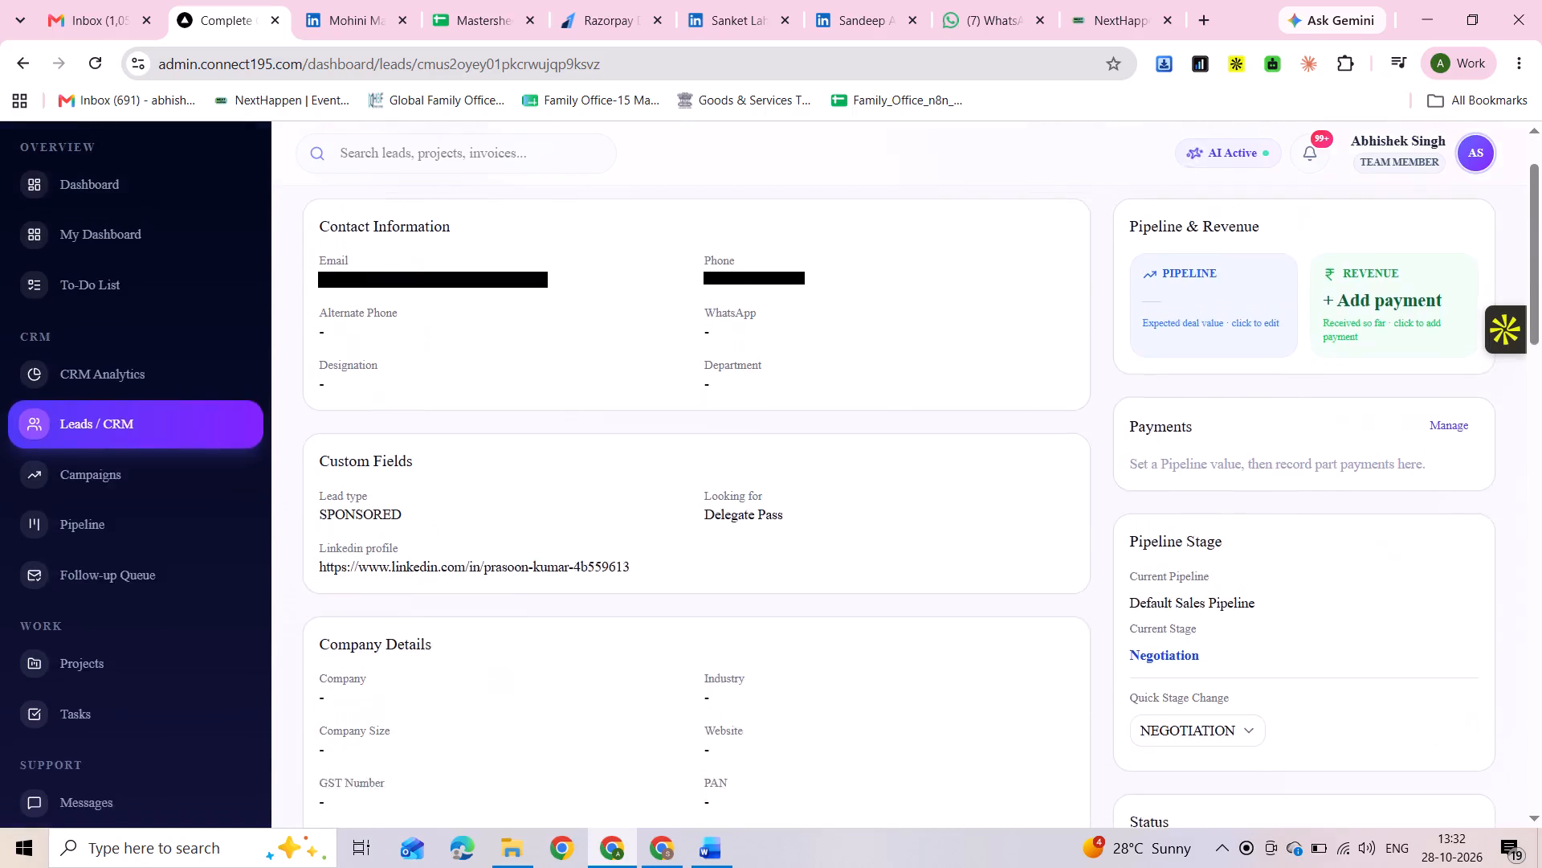
scroll(410, 313, "up", 2)
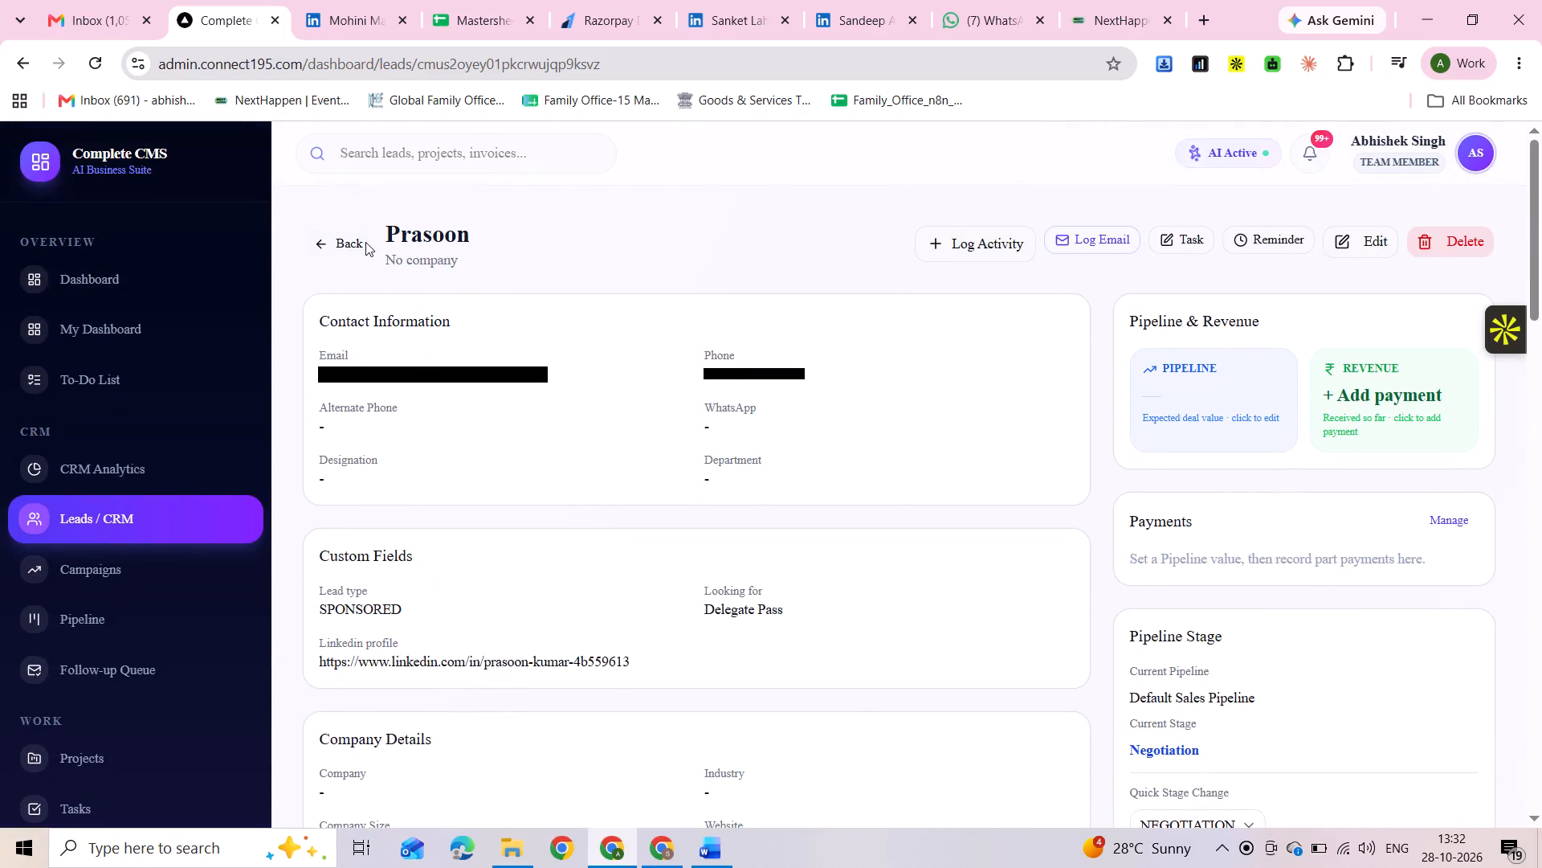
left_click(337, 242)
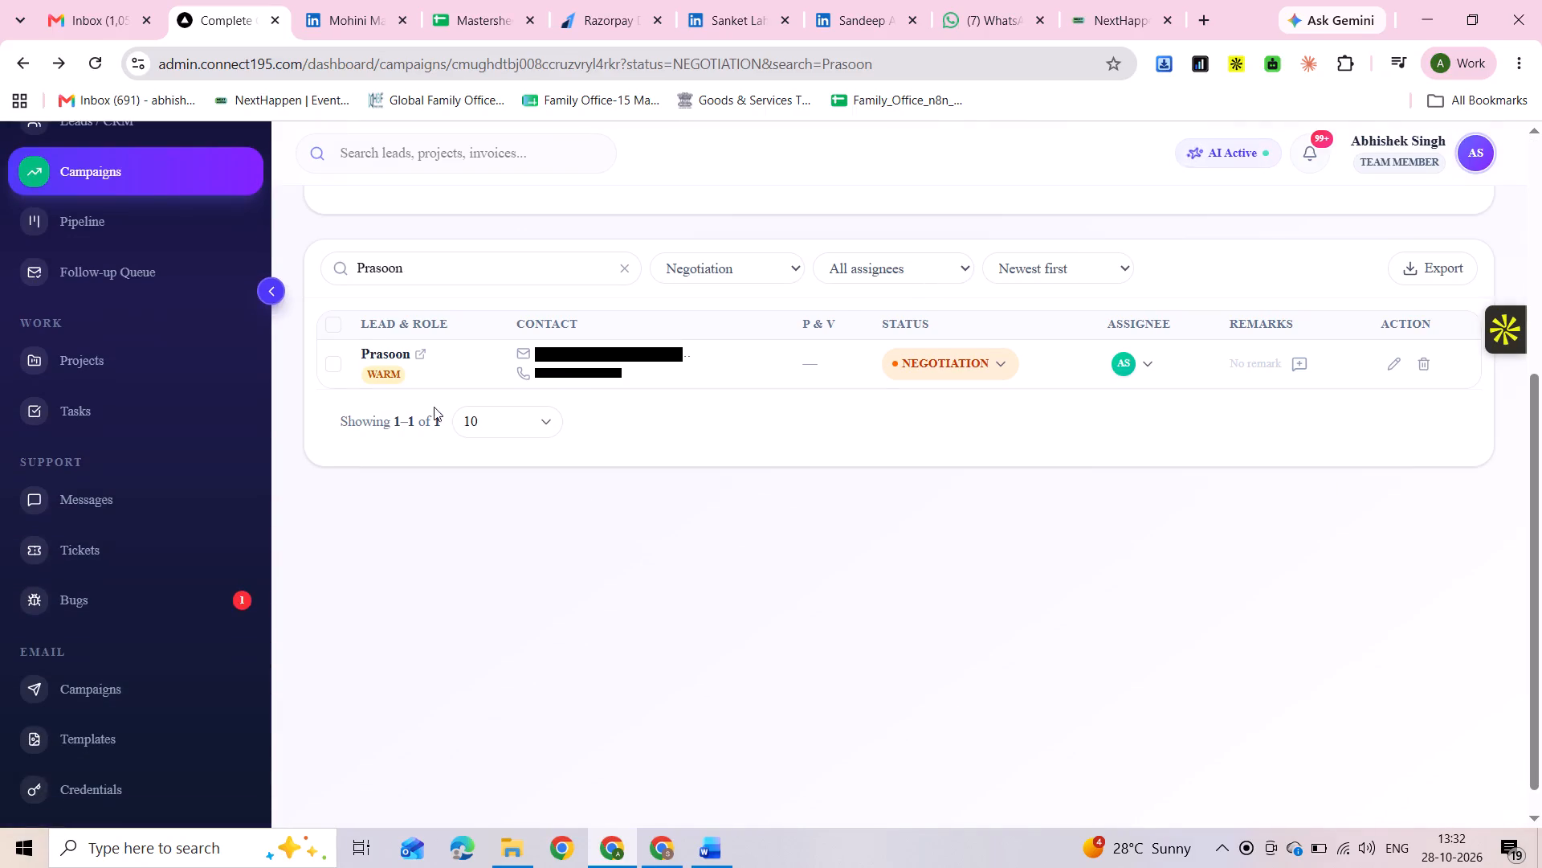
Go back to the list of all campaigns and reopen the Linkedin-family-office-leads campaign without the search and status filter.
scroll(303, 270, "up", 3)
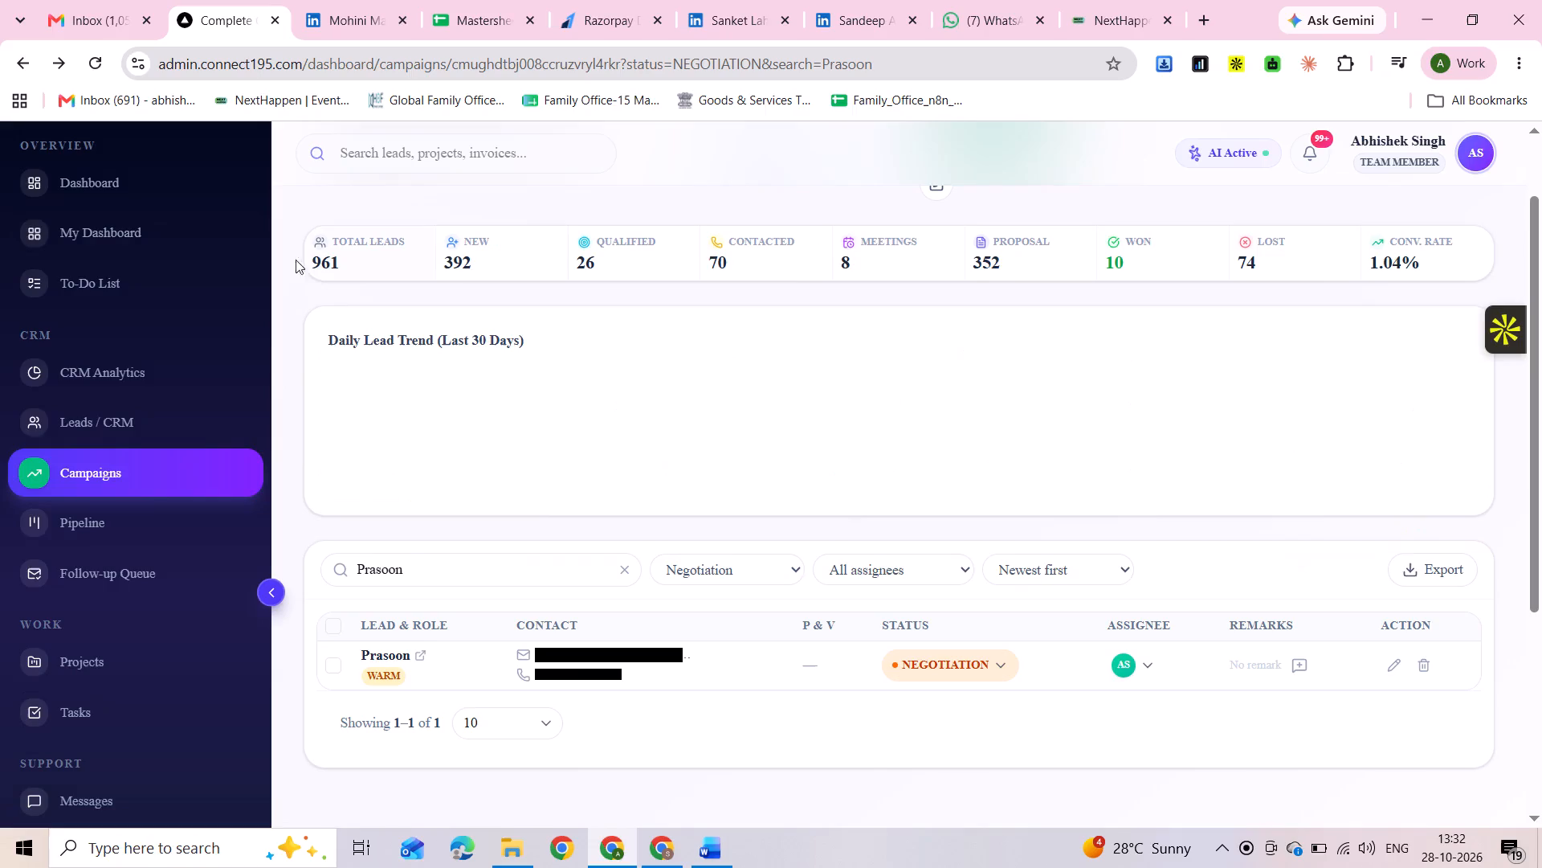
scroll(311, 193, "up", 4)
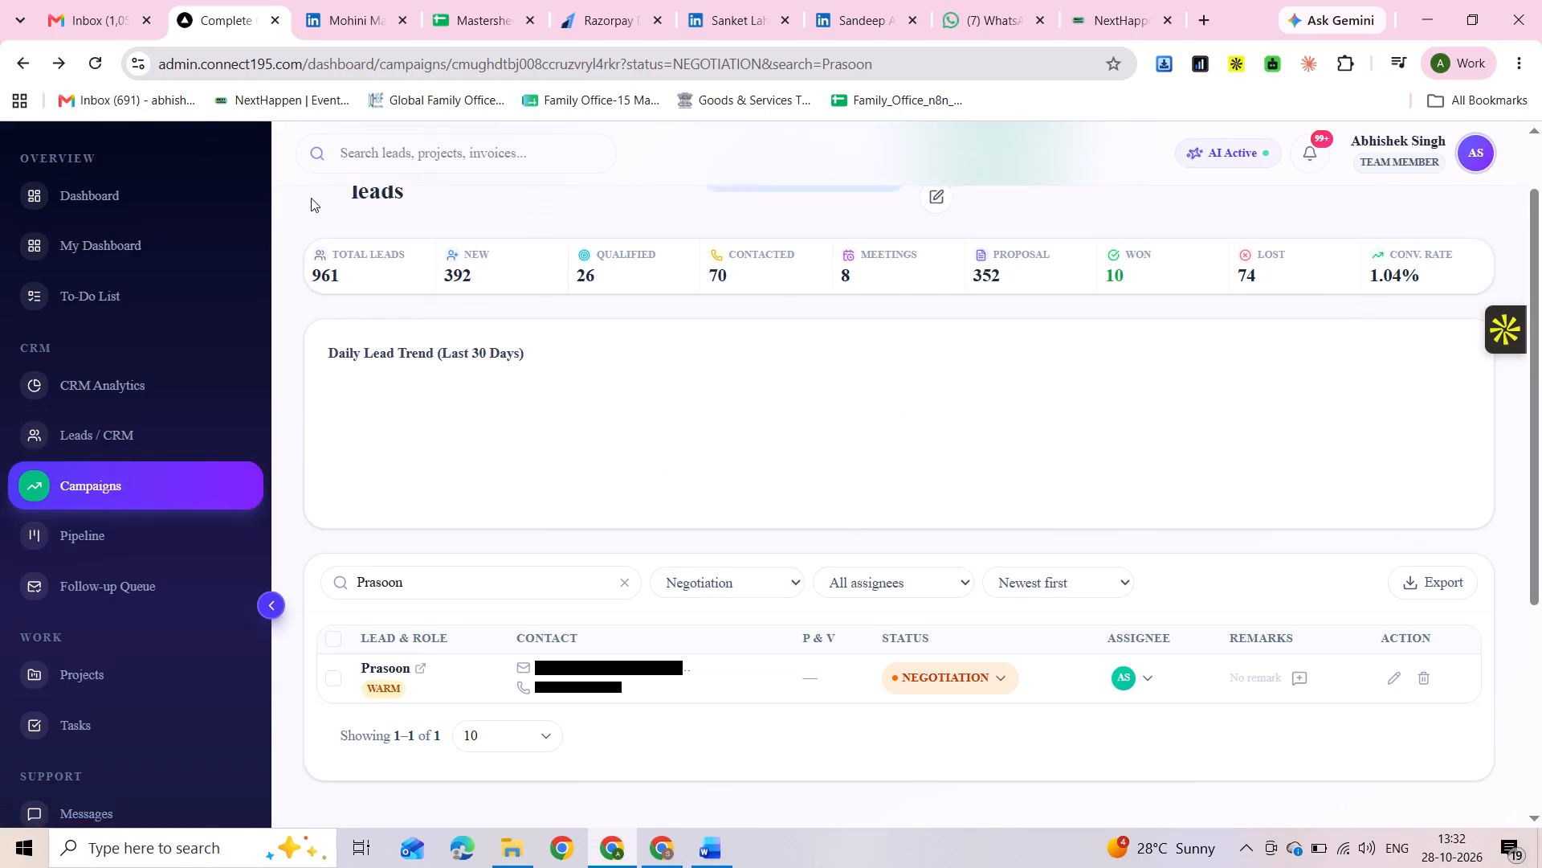
left_click(320, 254)
scroll(453, 394, "down", 4)
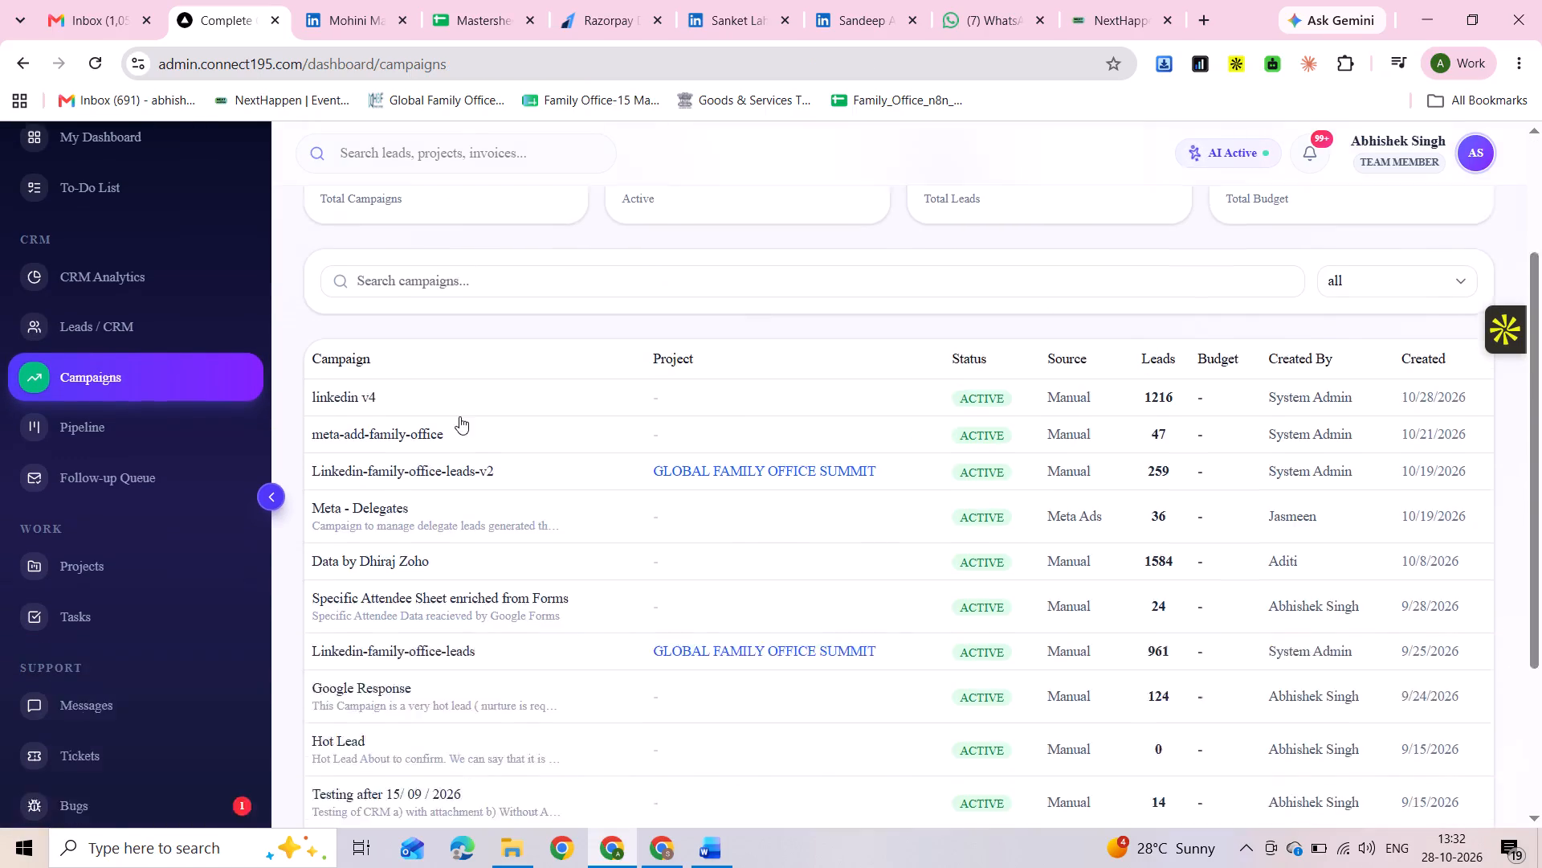
left_click(475, 444)
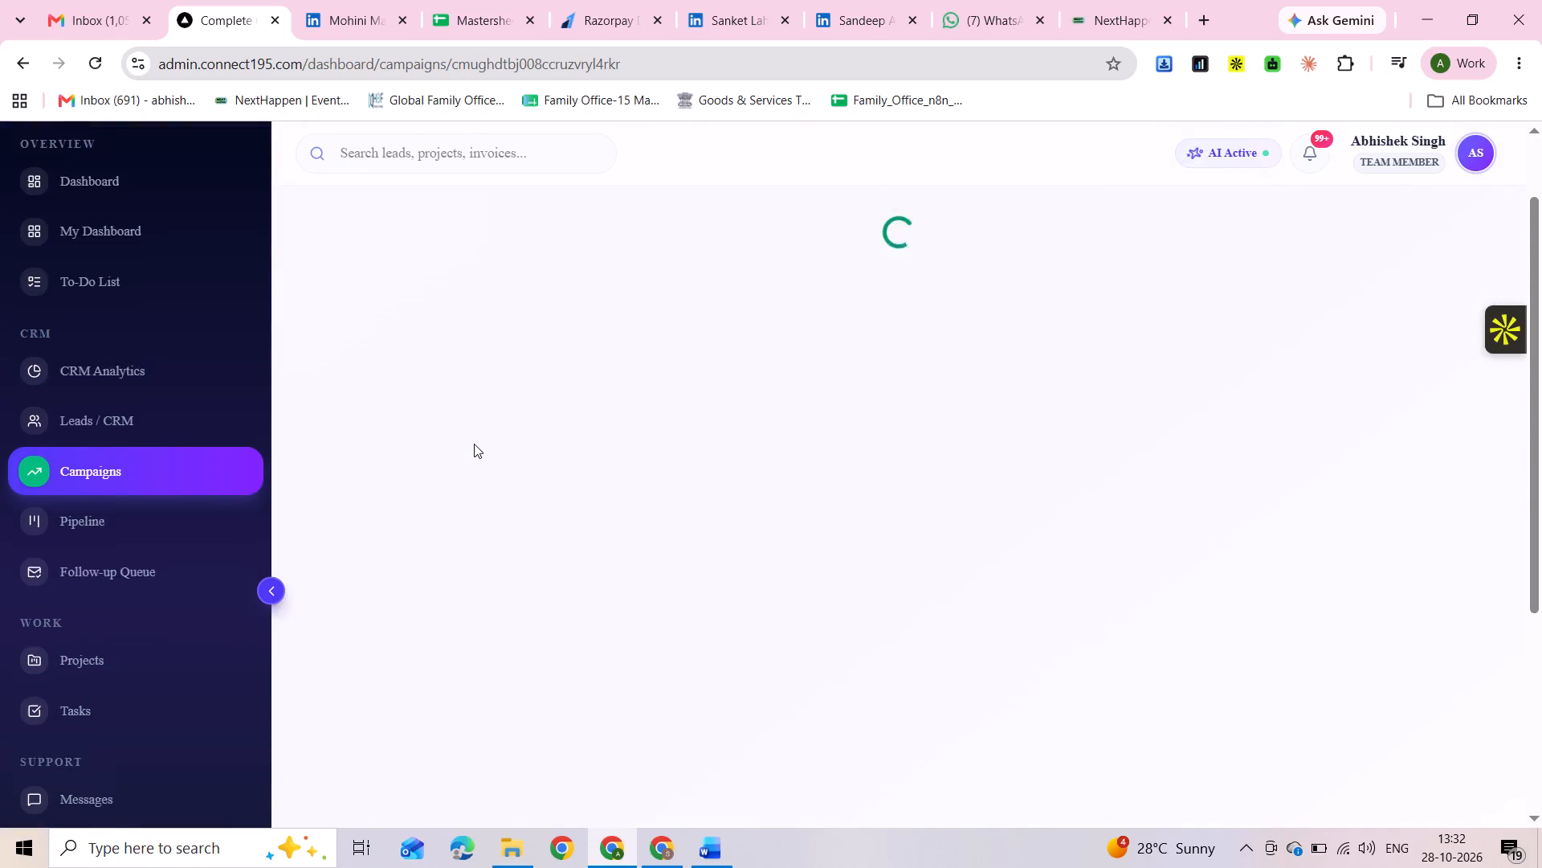
Open the new lead Alok from the campaign and examine the contact details, pipeline stage, activity timeline and discussion.
scroll(475, 451, "down", 10)
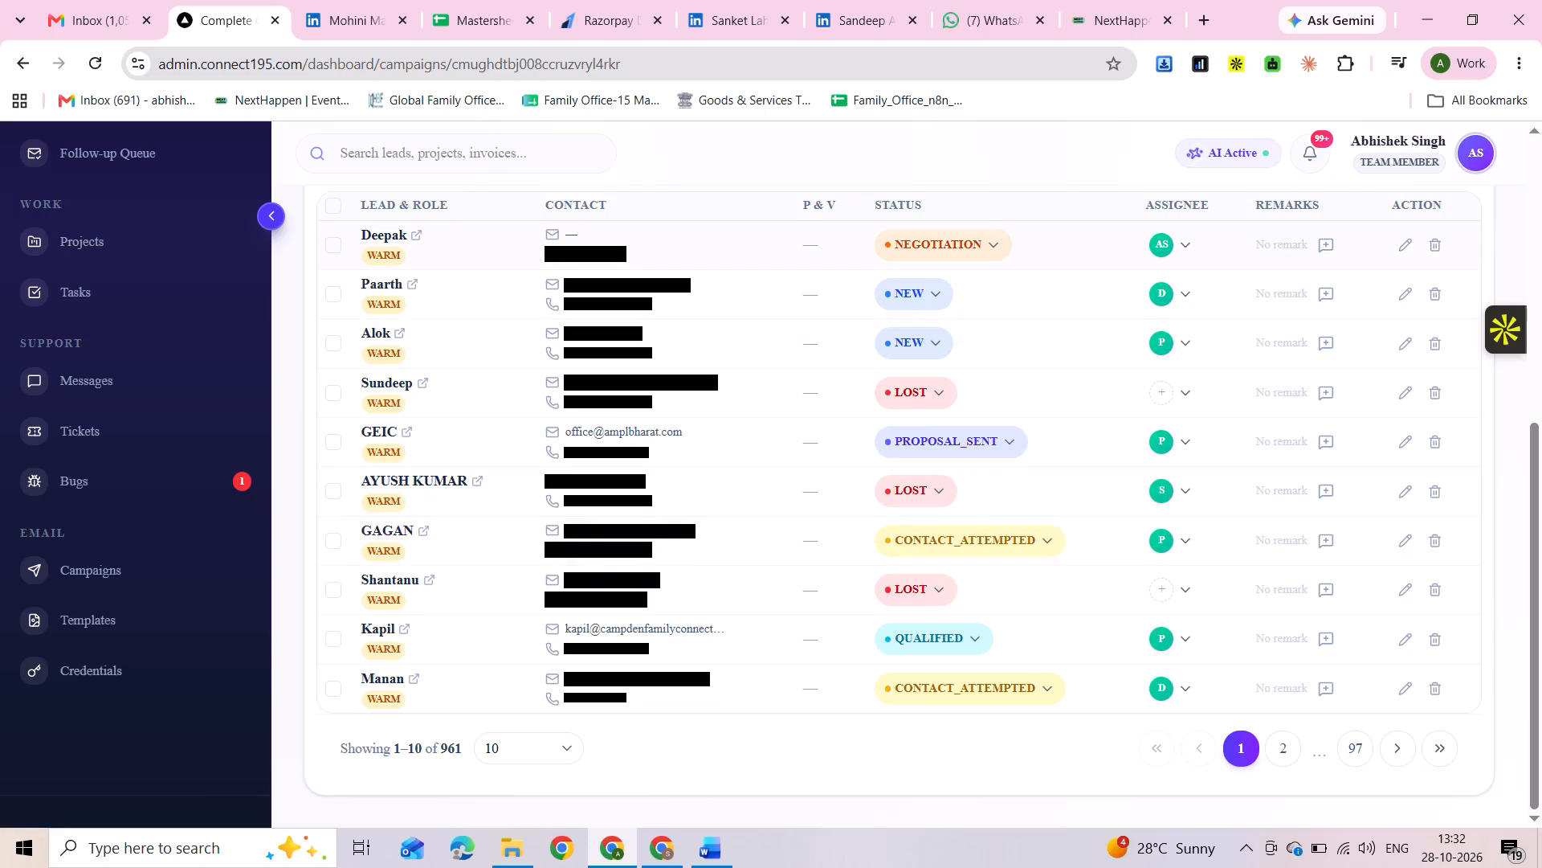
left_click(373, 336)
scroll(554, 461, "down", 6)
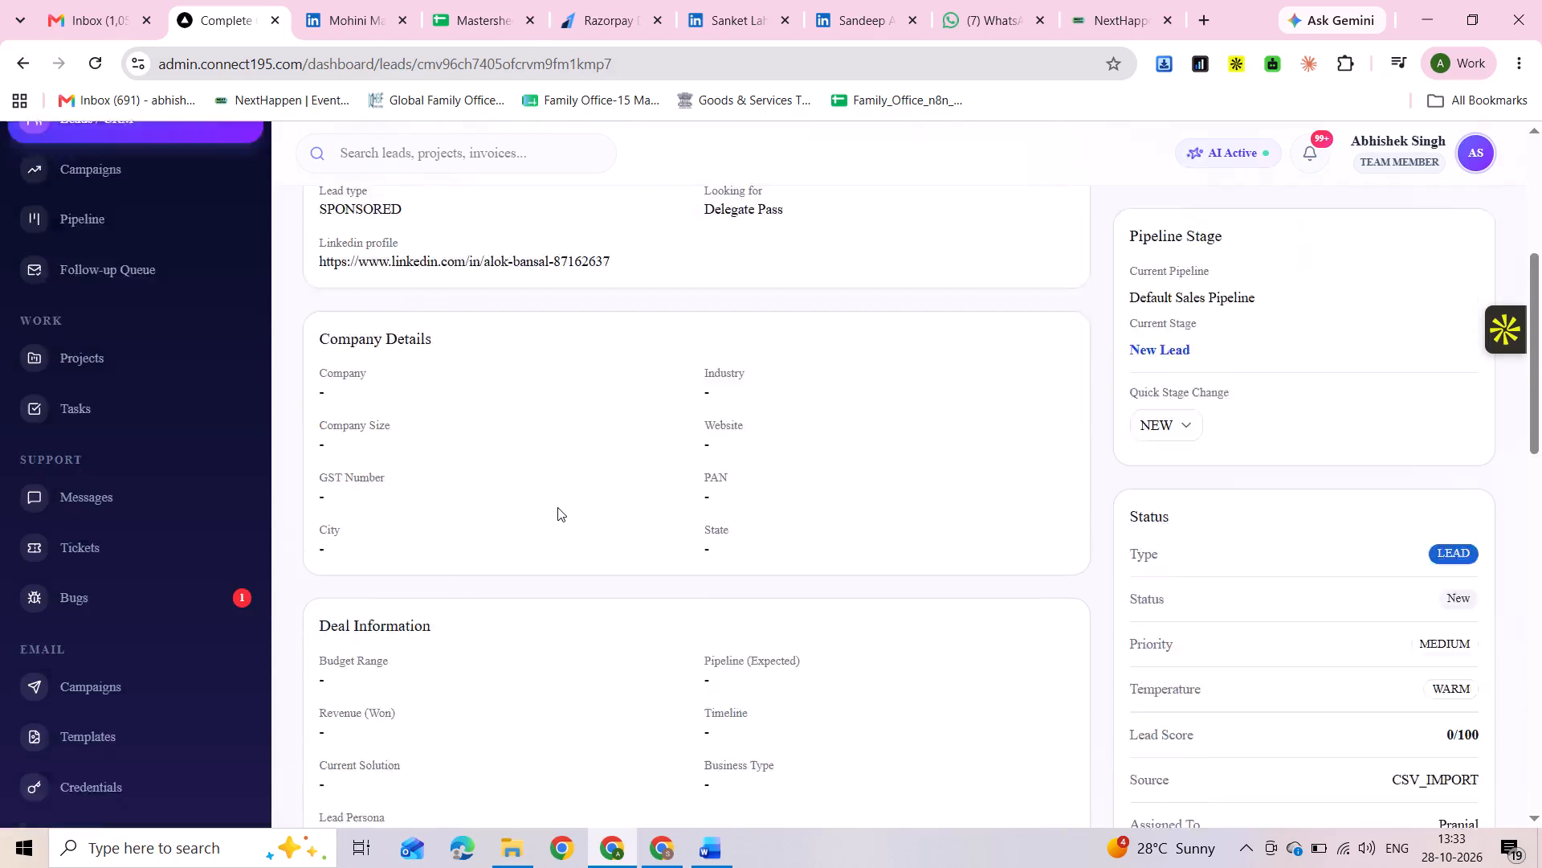
scroll(557, 507, "down", 14)
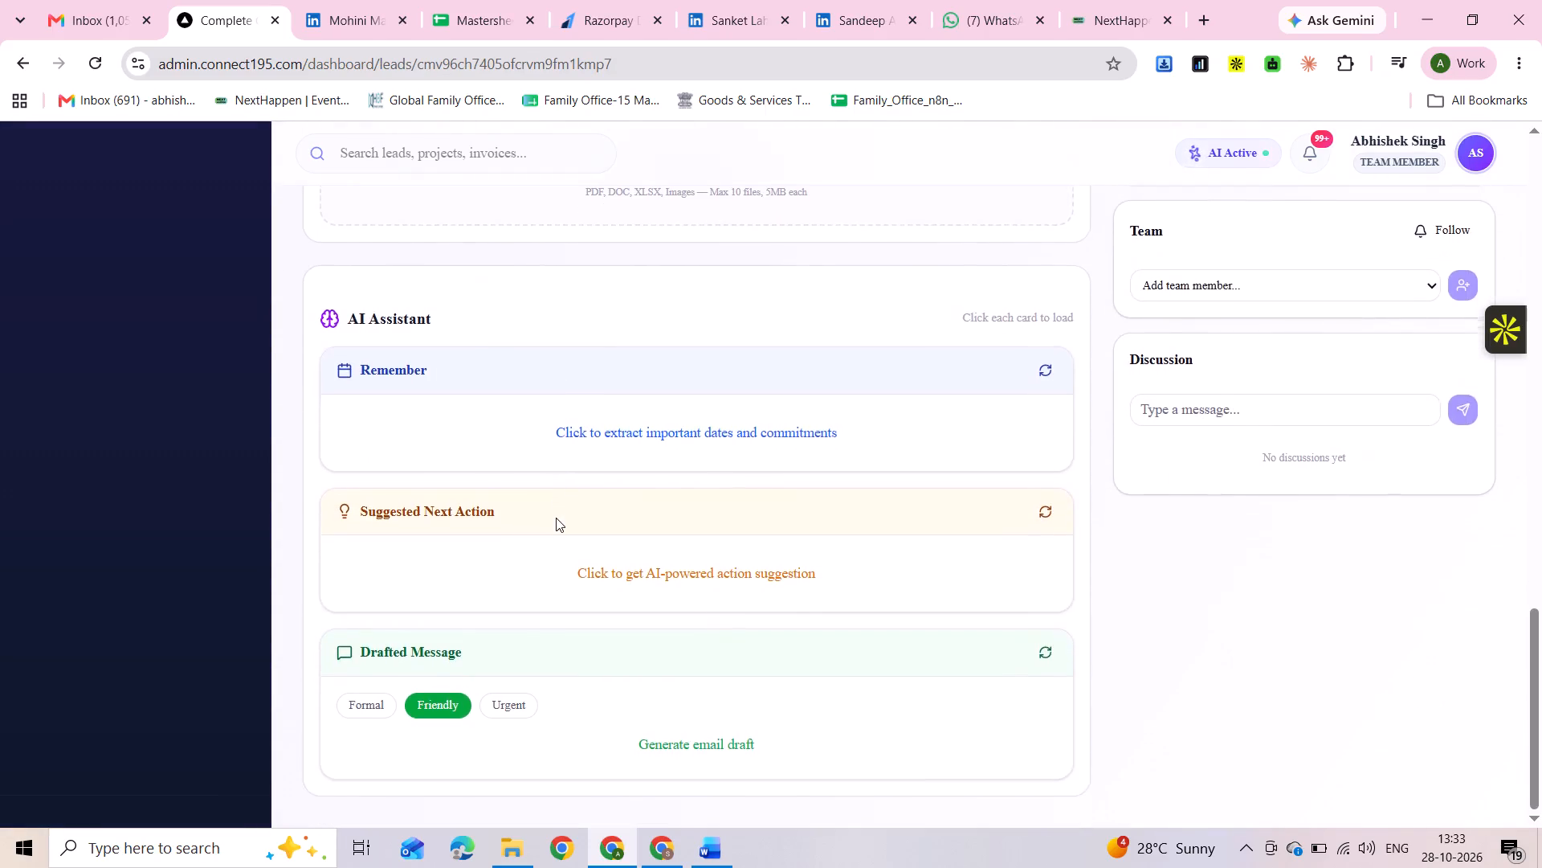
scroll(556, 518, "up", 15)
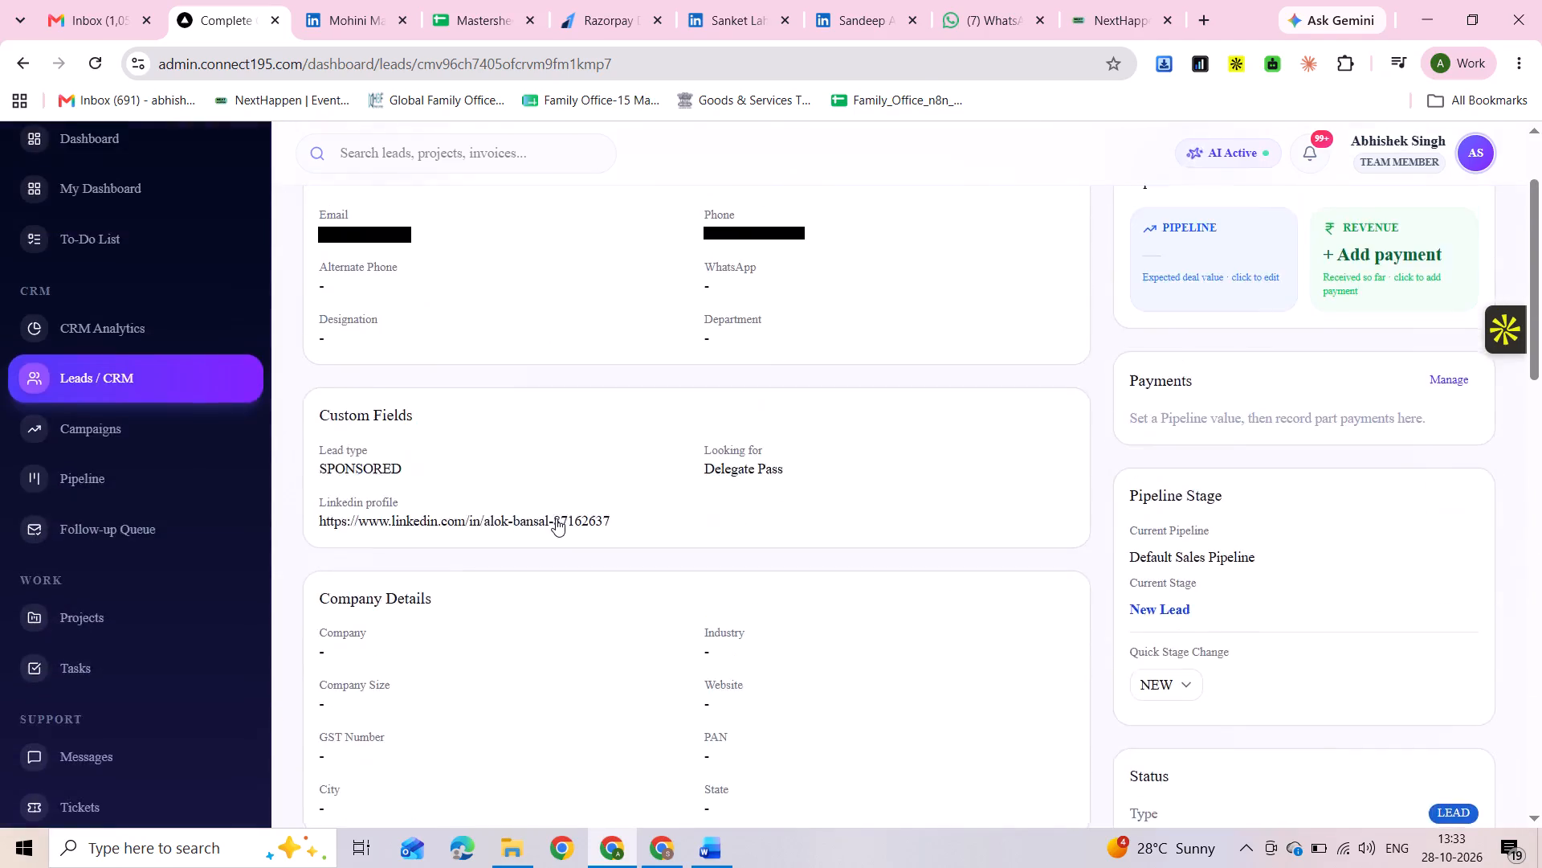
scroll(556, 518, "up", 6)
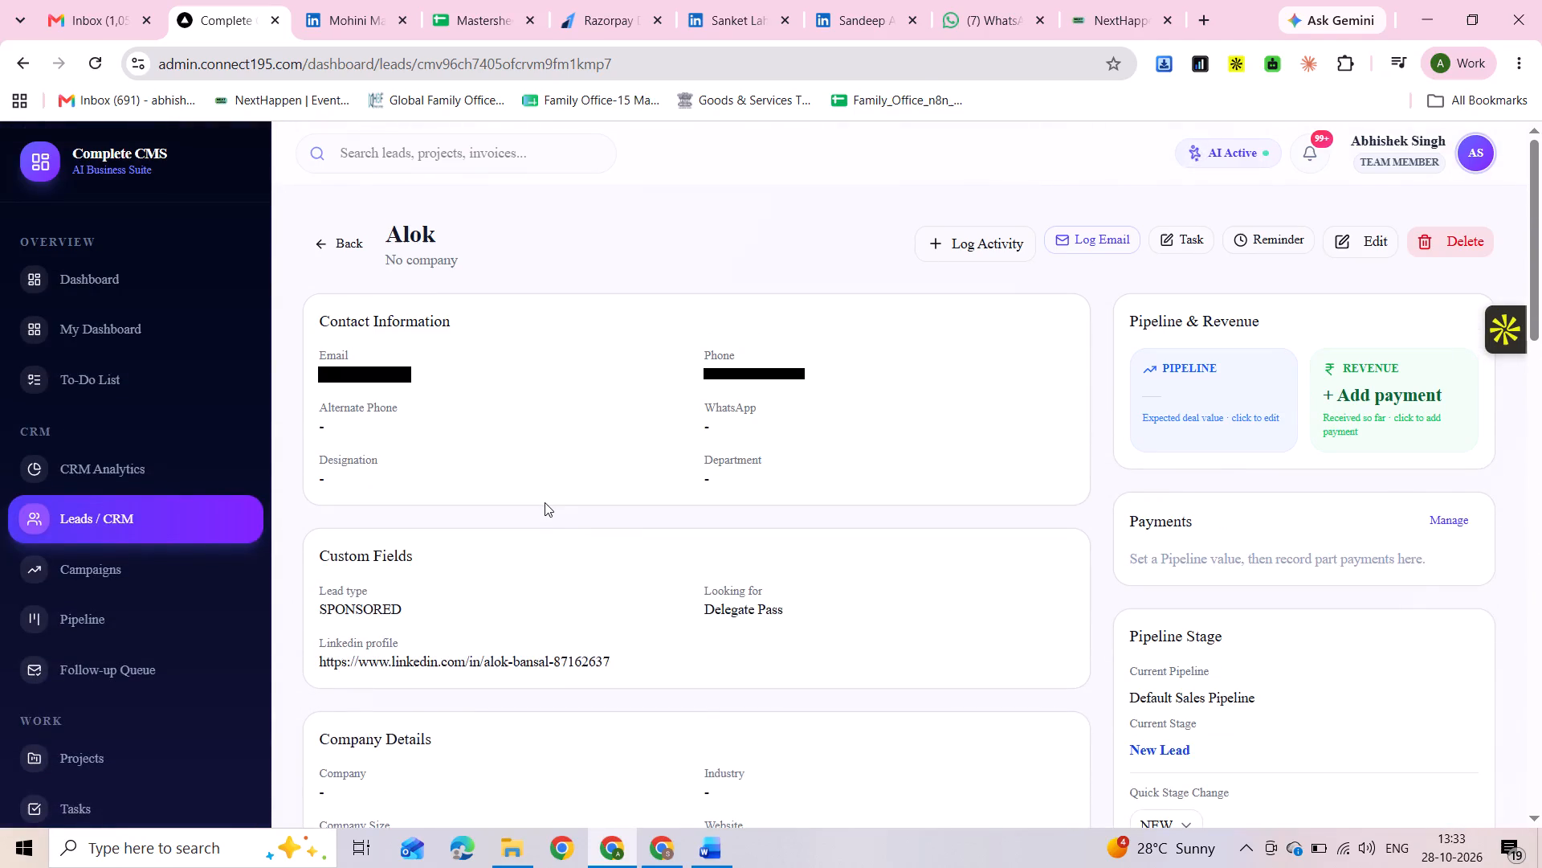
scroll(545, 529, "down", 8)
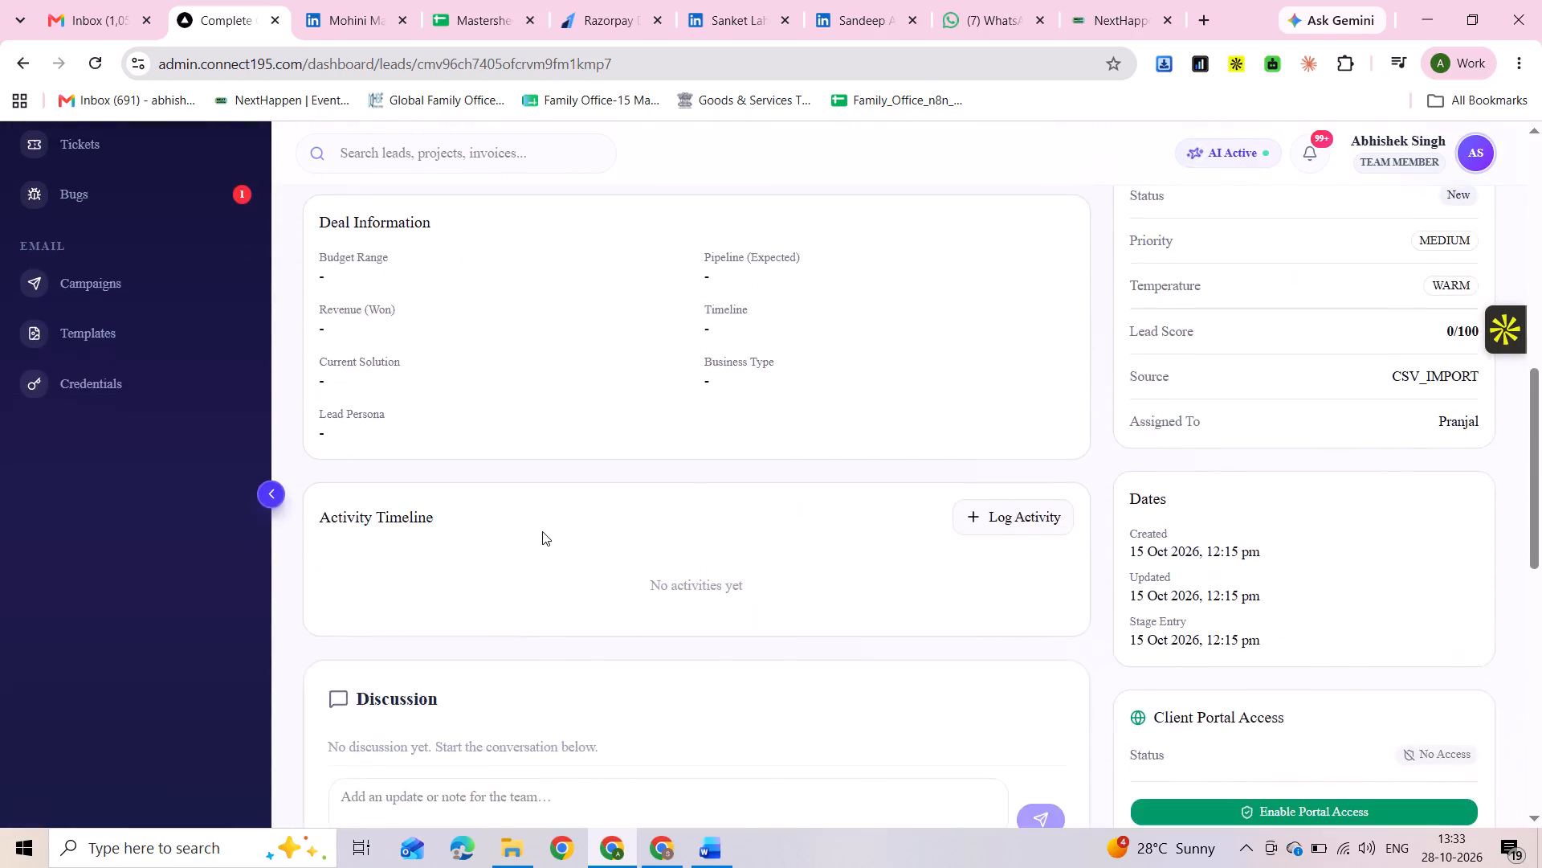
scroll(542, 531, "down", 7)
scroll(542, 531, "up", 6)
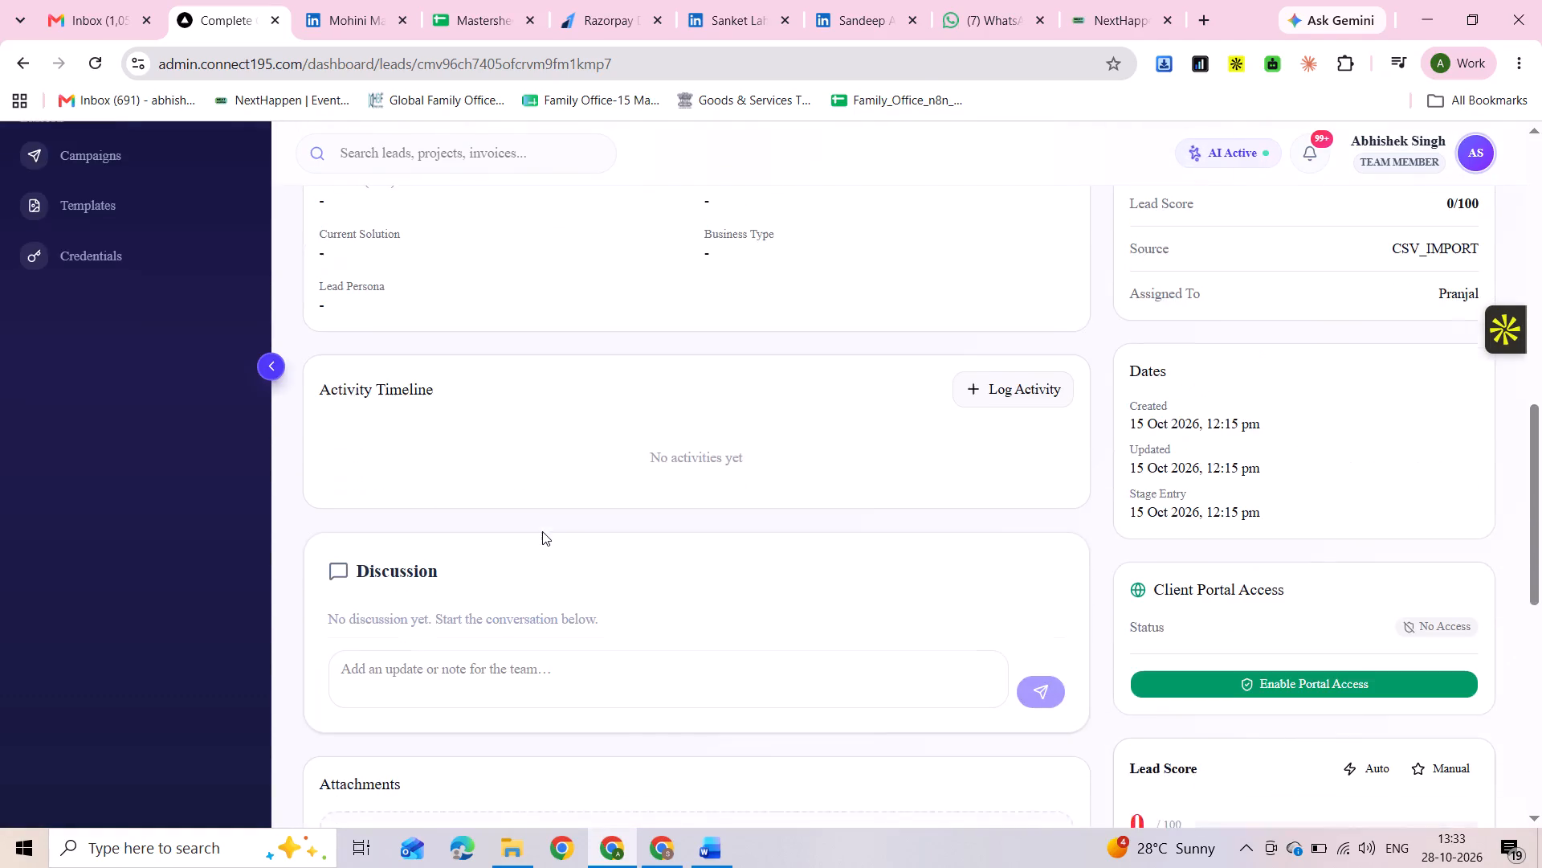
scroll(542, 531, "up", 9)
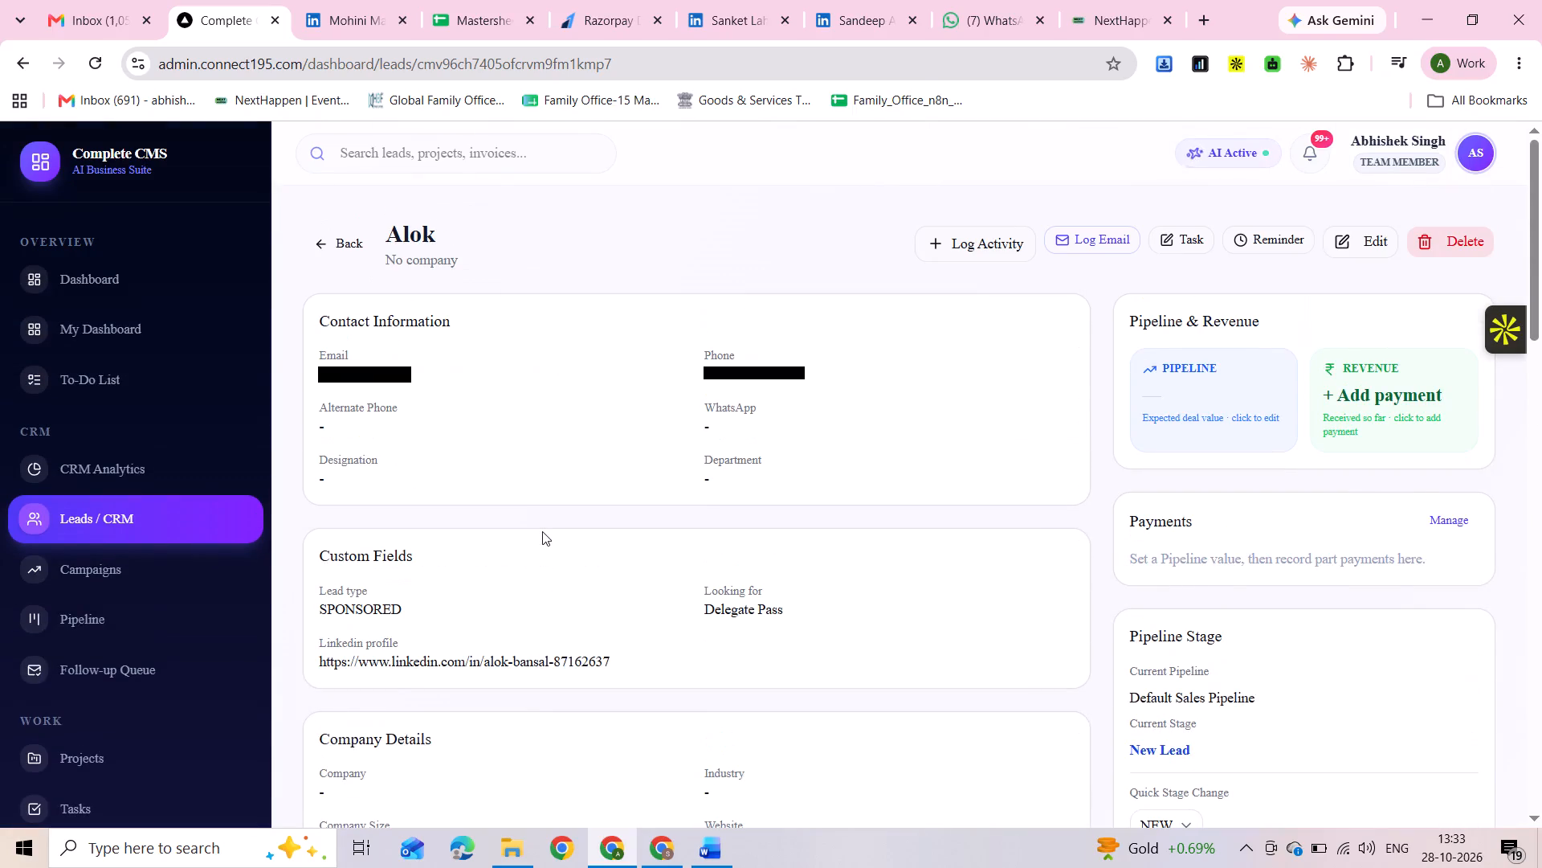
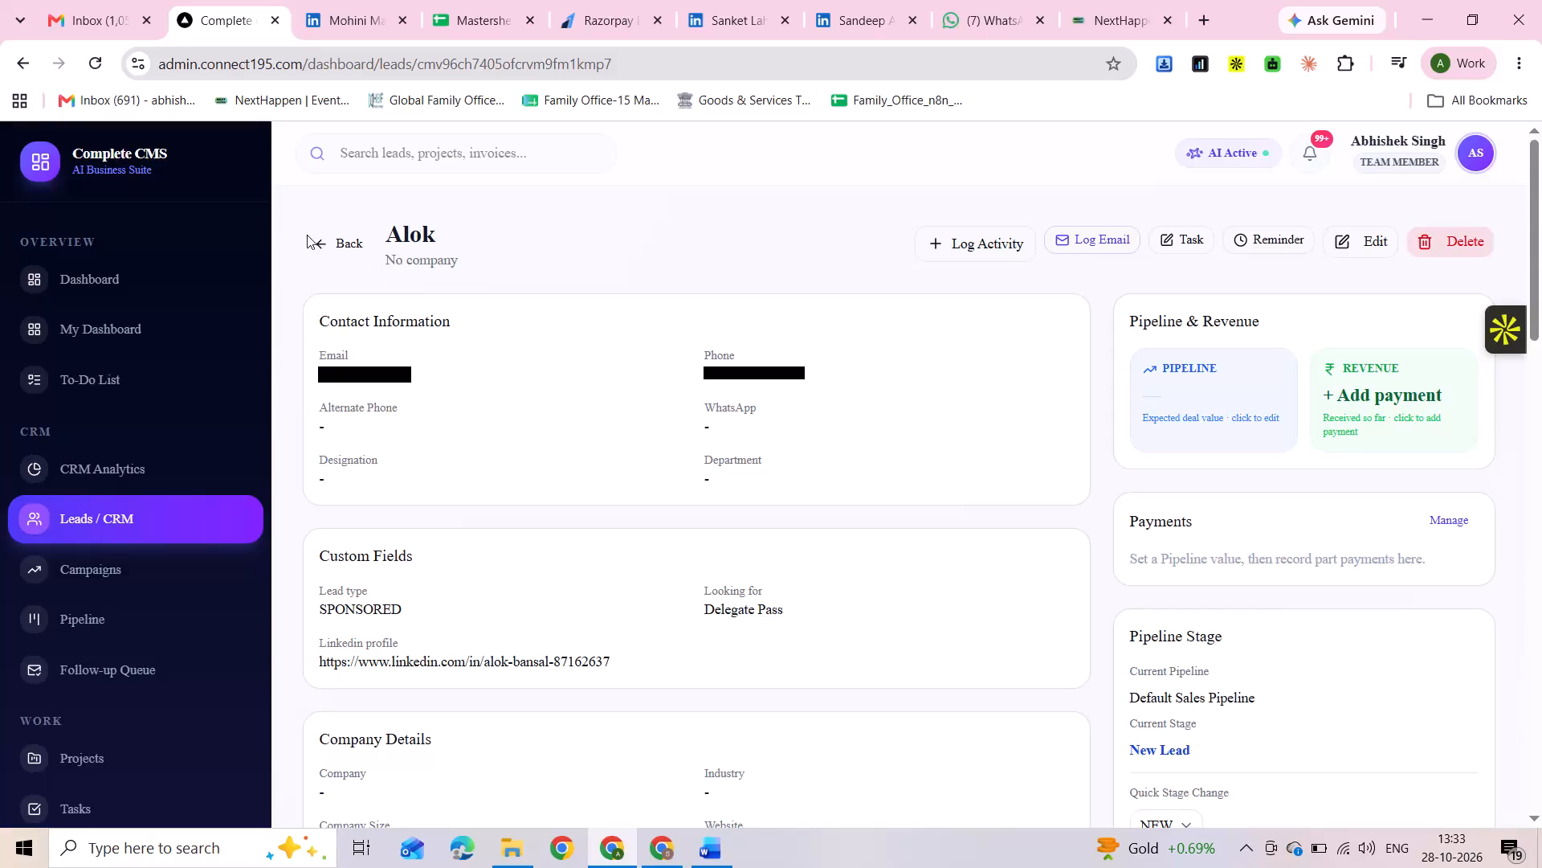
Return to the campaign's lead list, open the lost lead Sundeep for a brief look, and go back to the list.
left_click(328, 240)
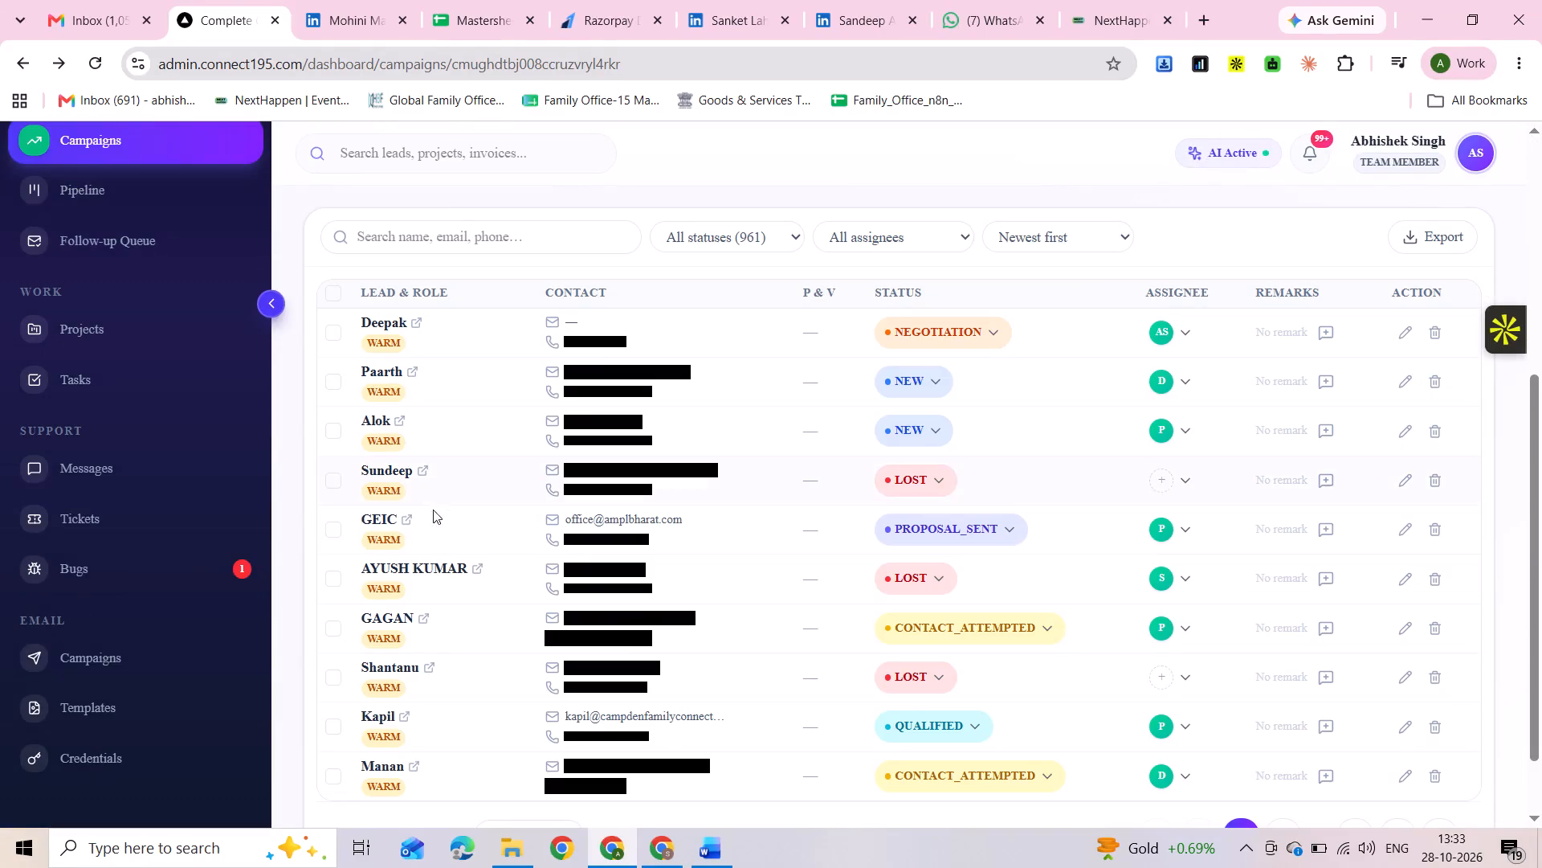
left_click(385, 476)
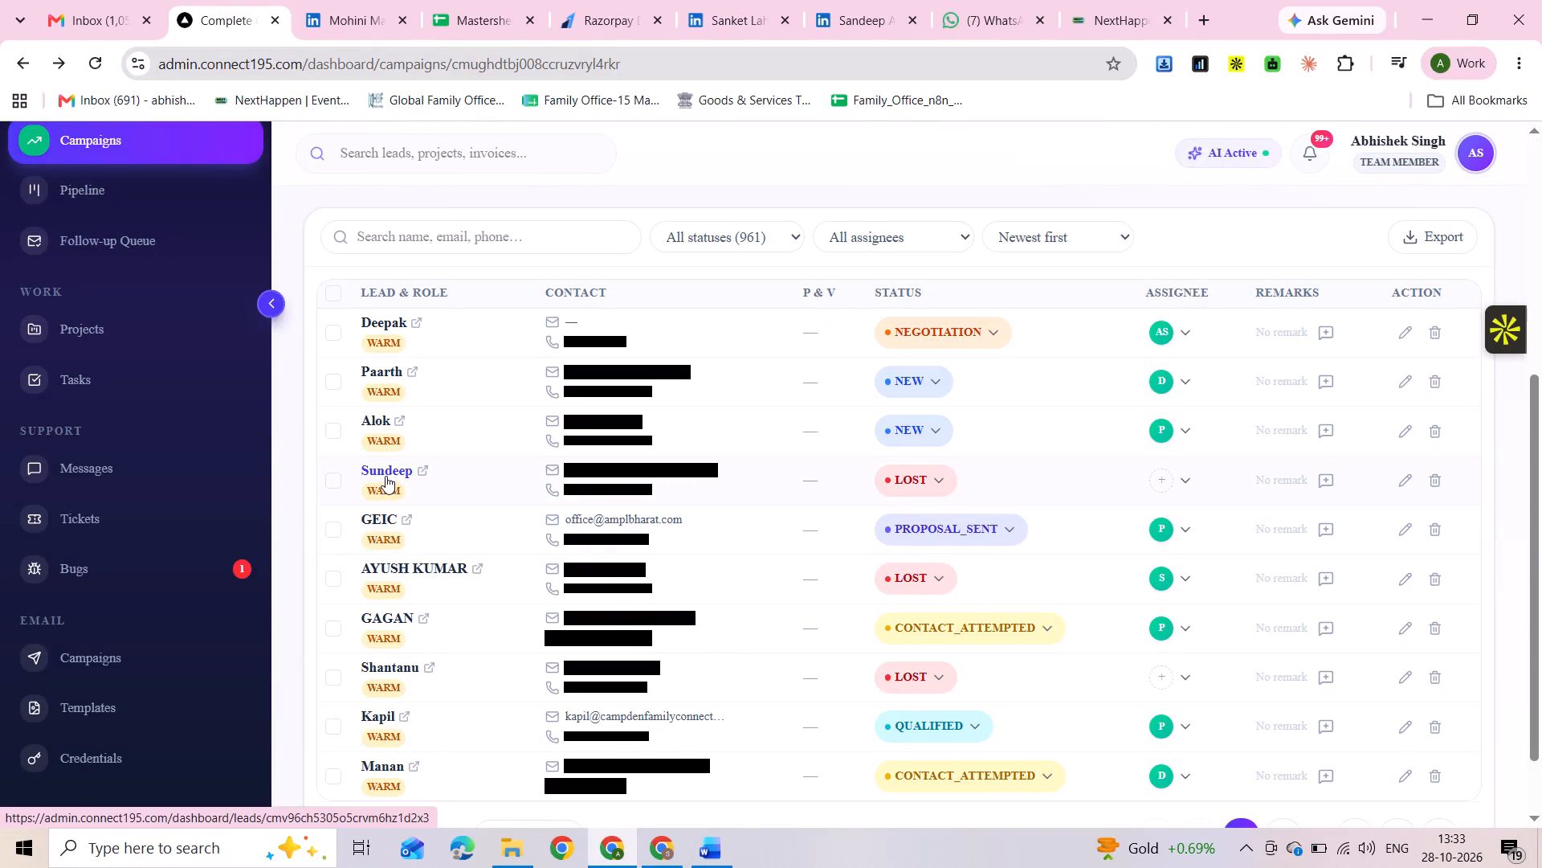
scroll(367, 392, "up", 4)
left_click(330, 245)
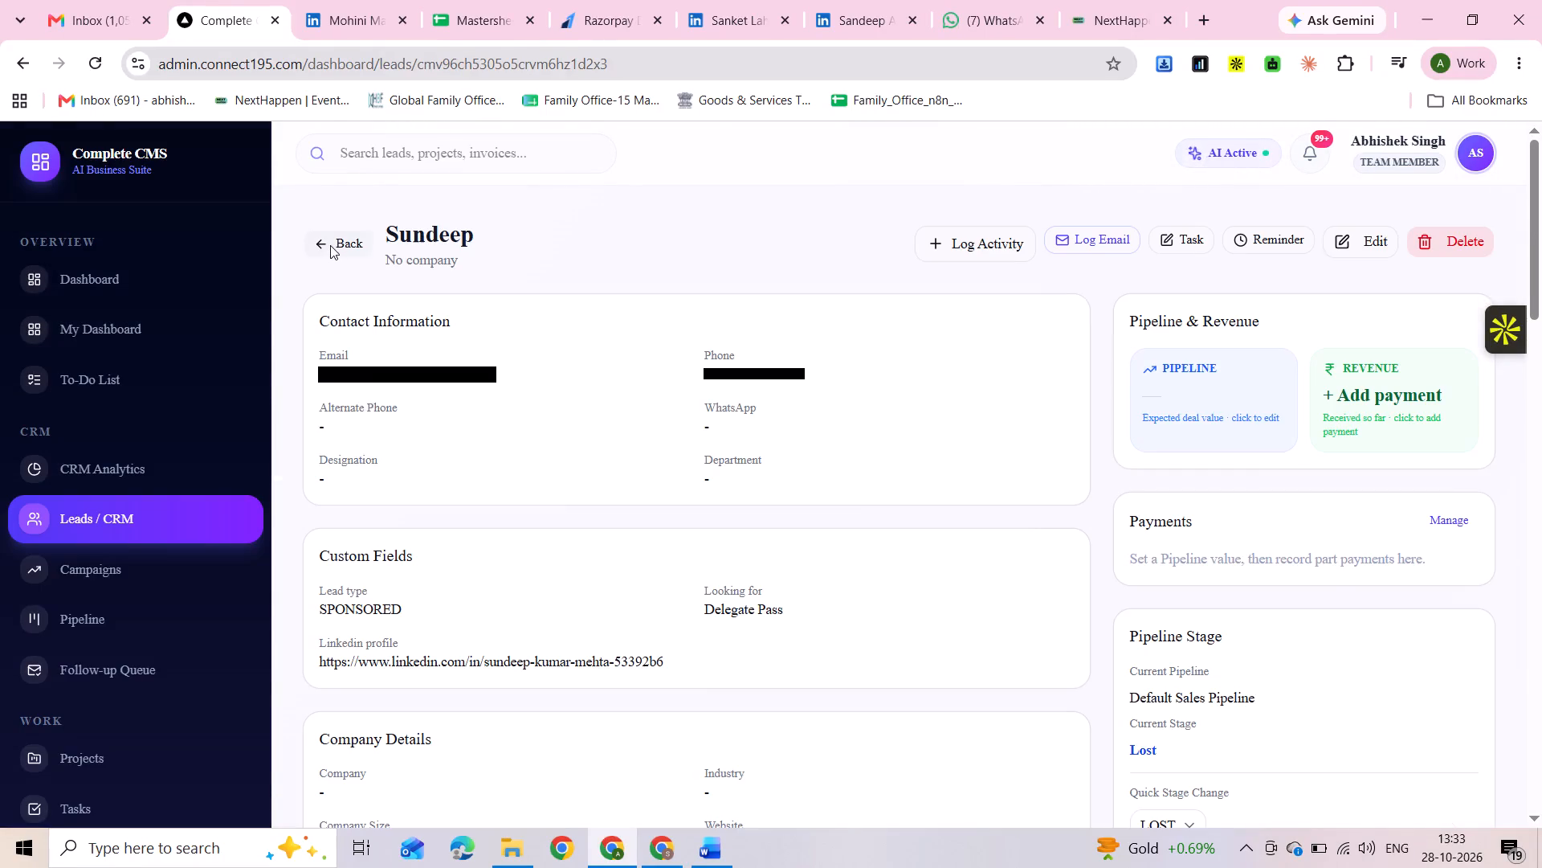
Filter the campaign leads by status Negotiation and by the signed-in team member as assignee.
left_click(700, 231)
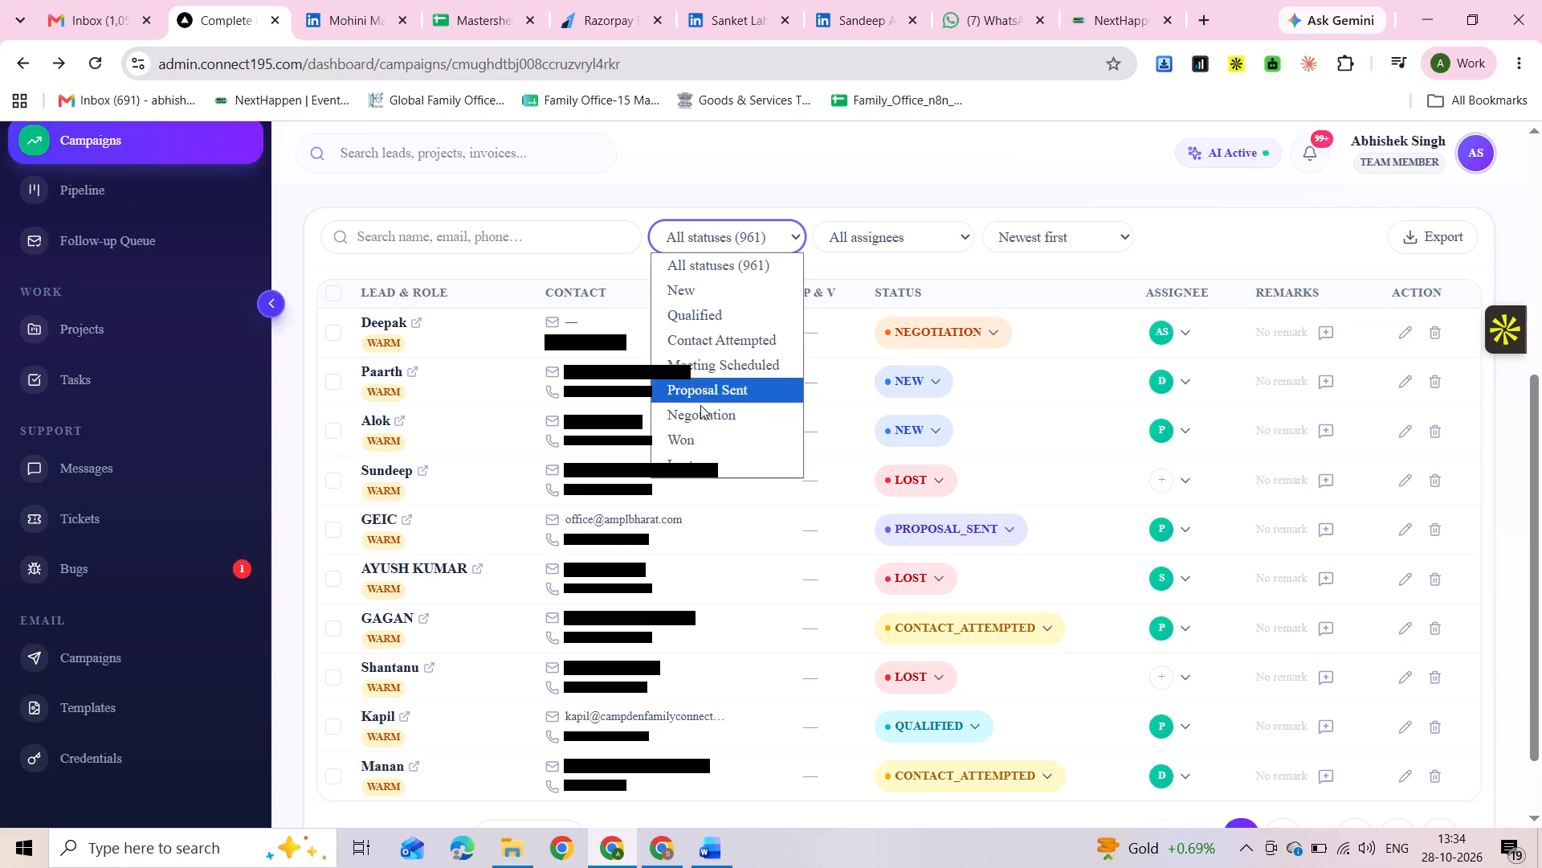
left_click(683, 423)
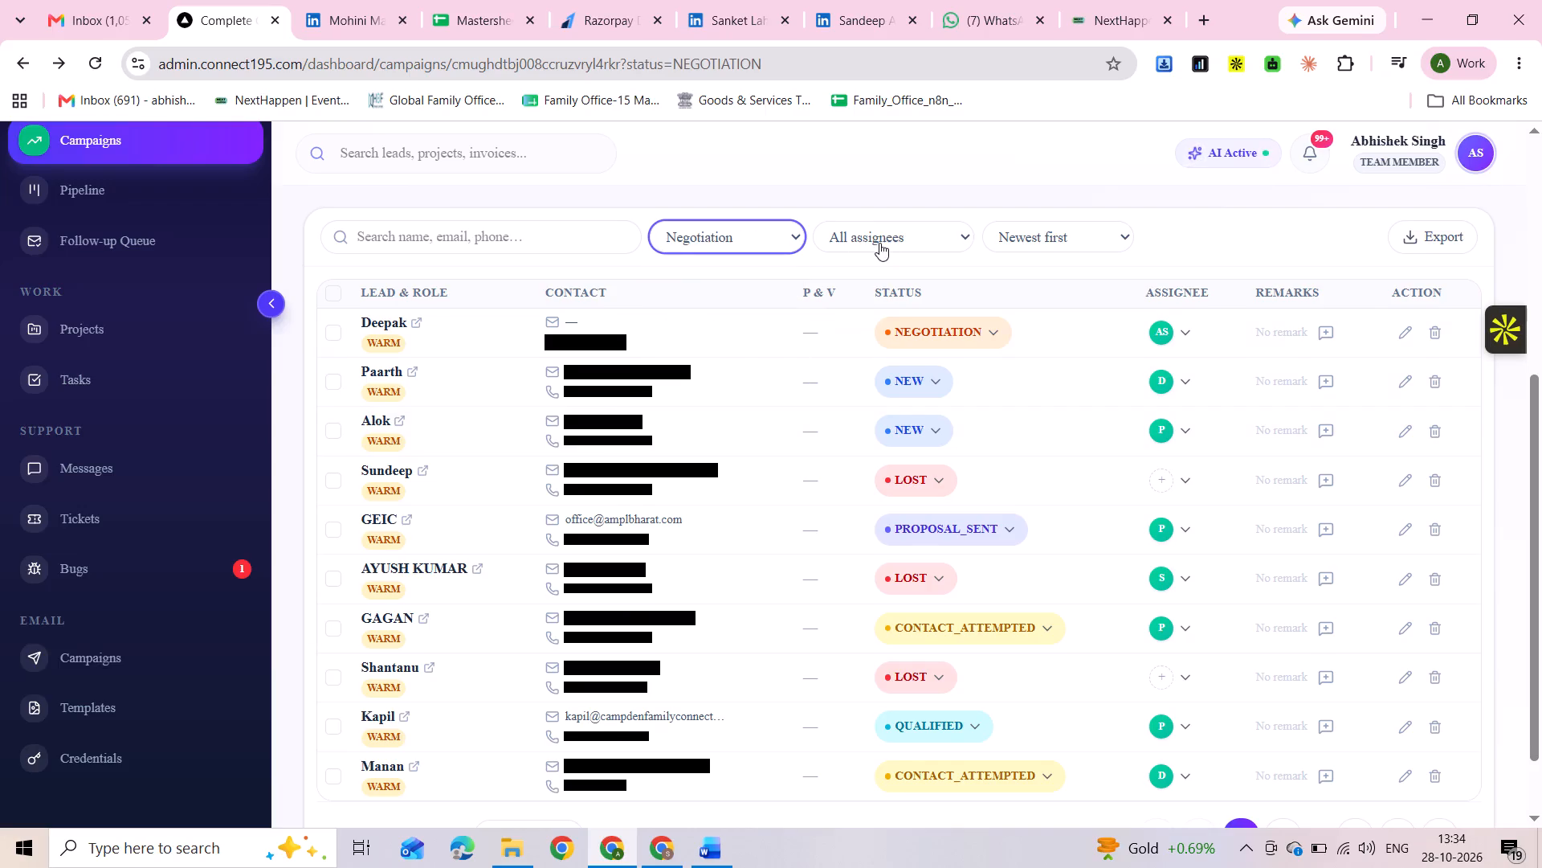
left_click(880, 243)
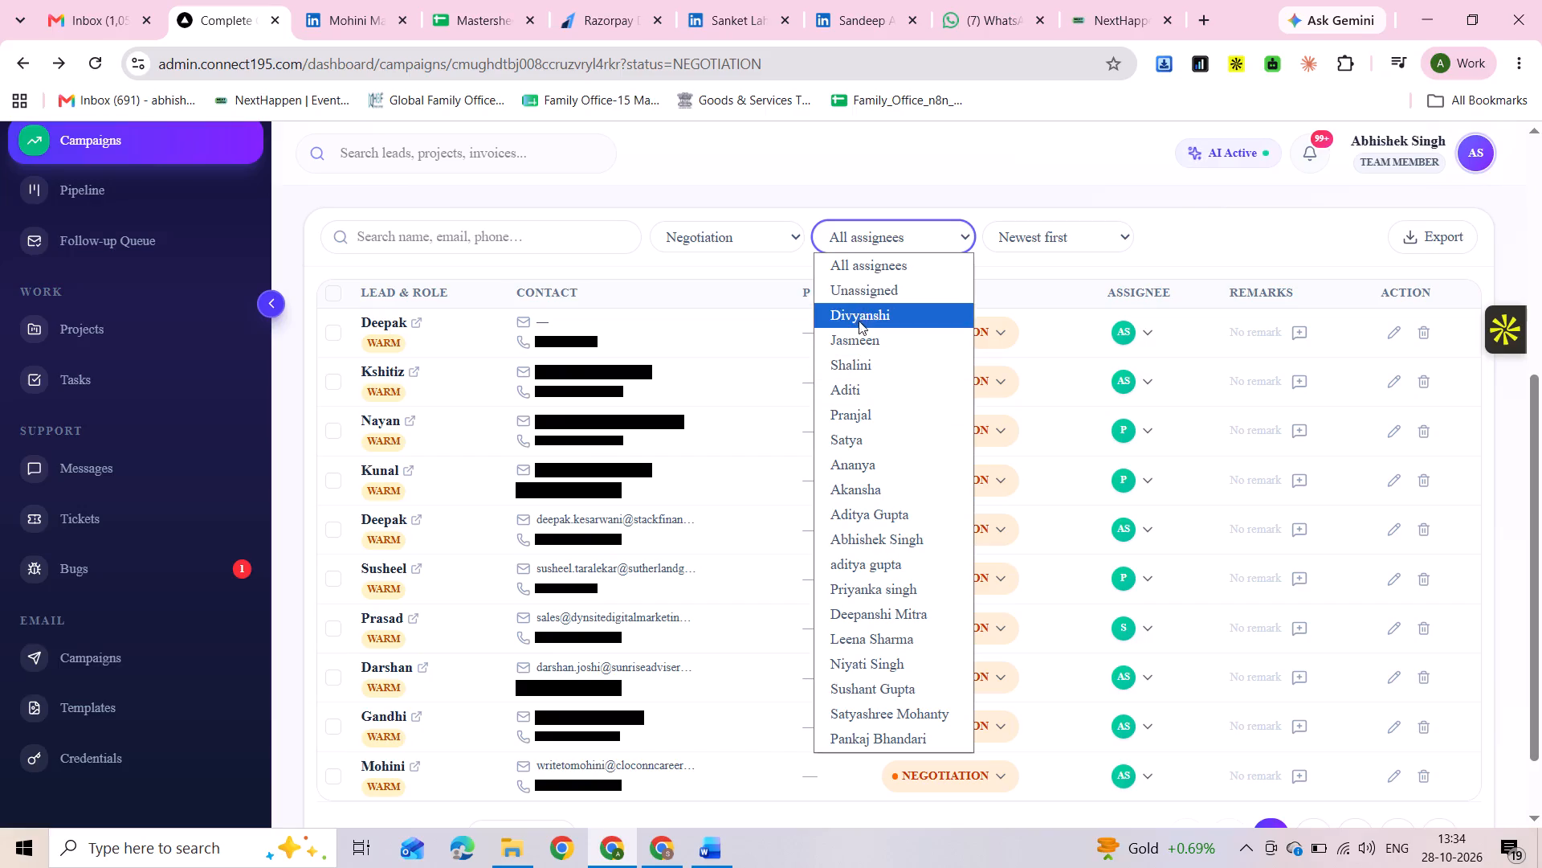
left_click(873, 532)
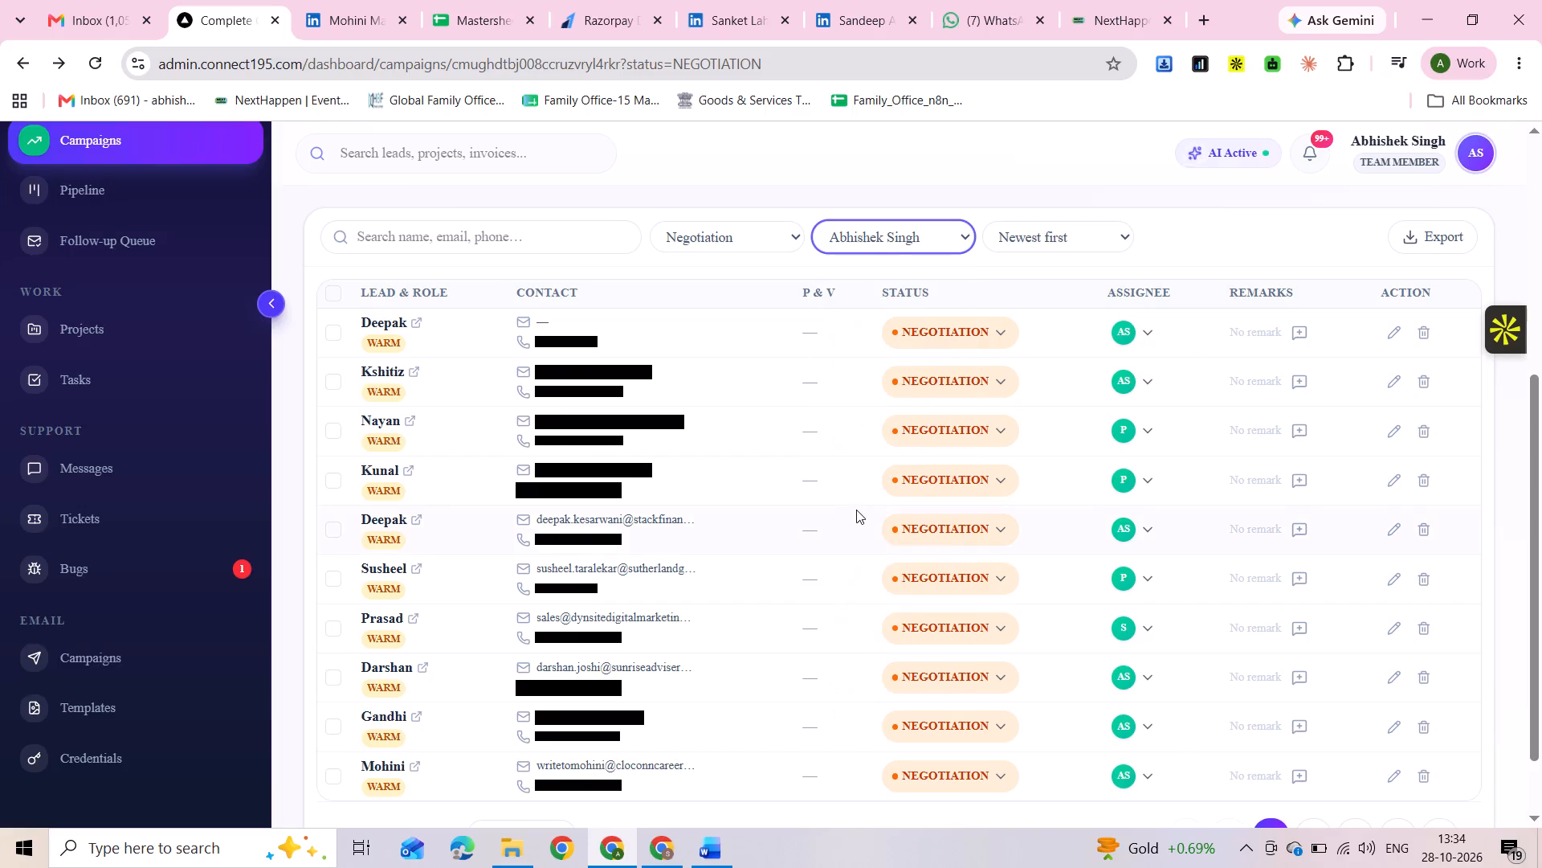
Open the lead Sanket, review the activity timeline and discussion notes, and return to the filtered lead list.
scroll(606, 526, "down", 1)
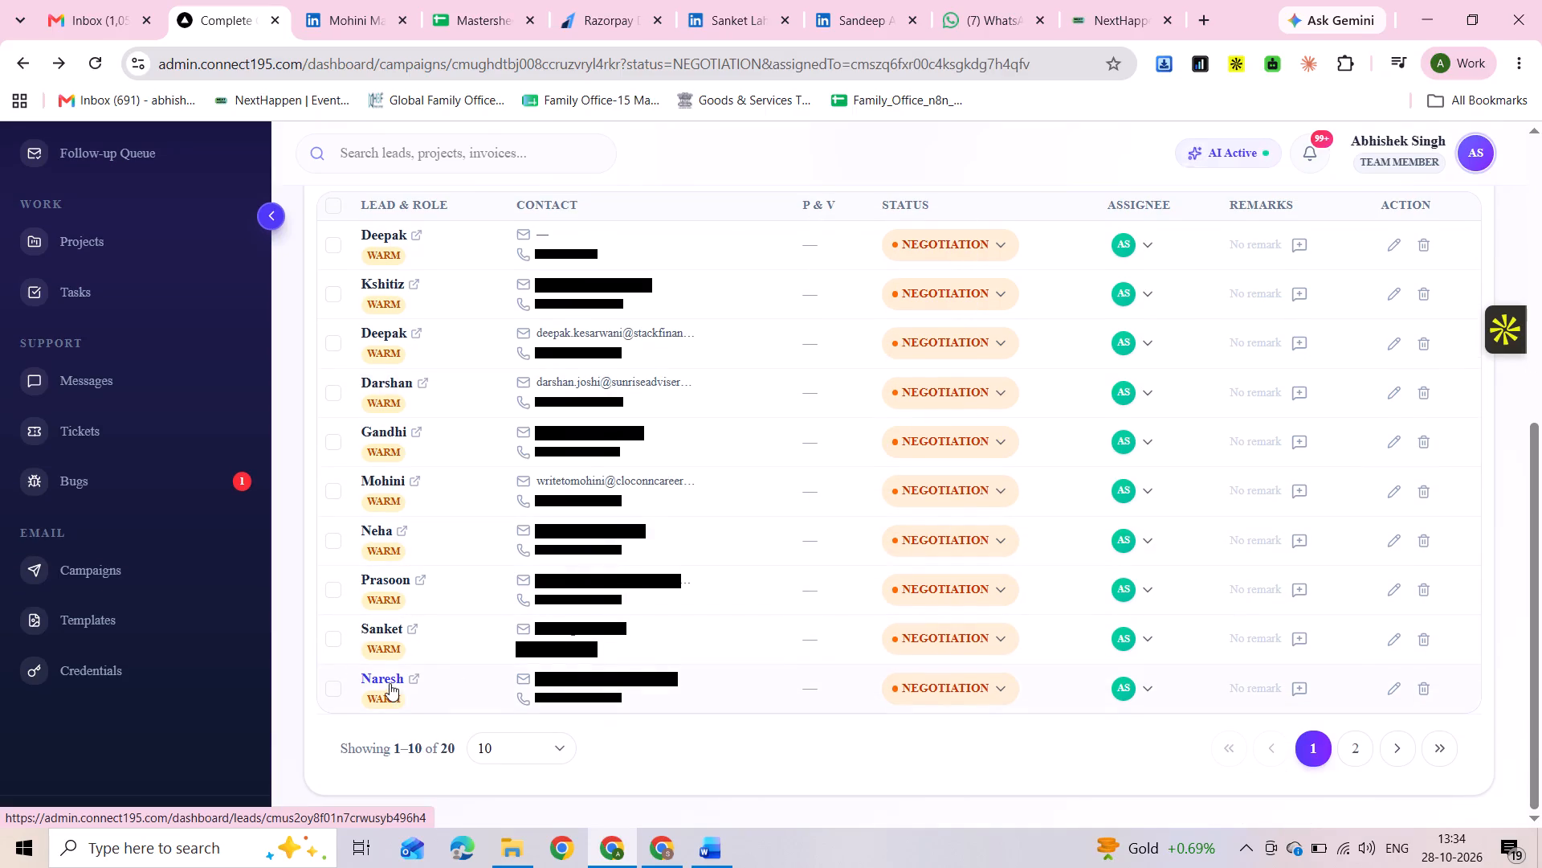
double_click(376, 627)
scroll(548, 641, "down", 6)
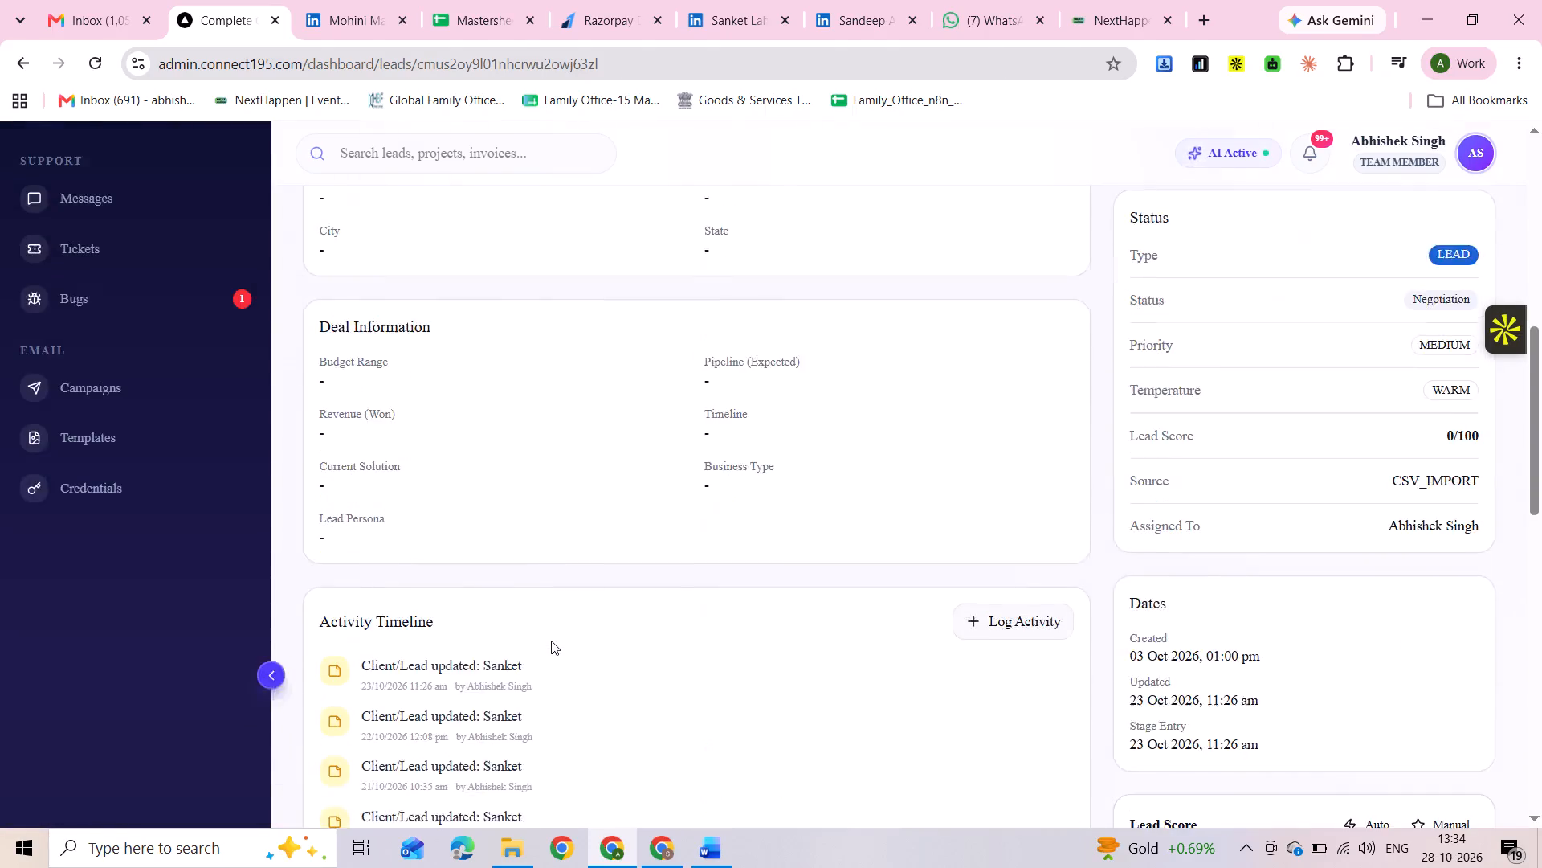
scroll(551, 640, "down", 5)
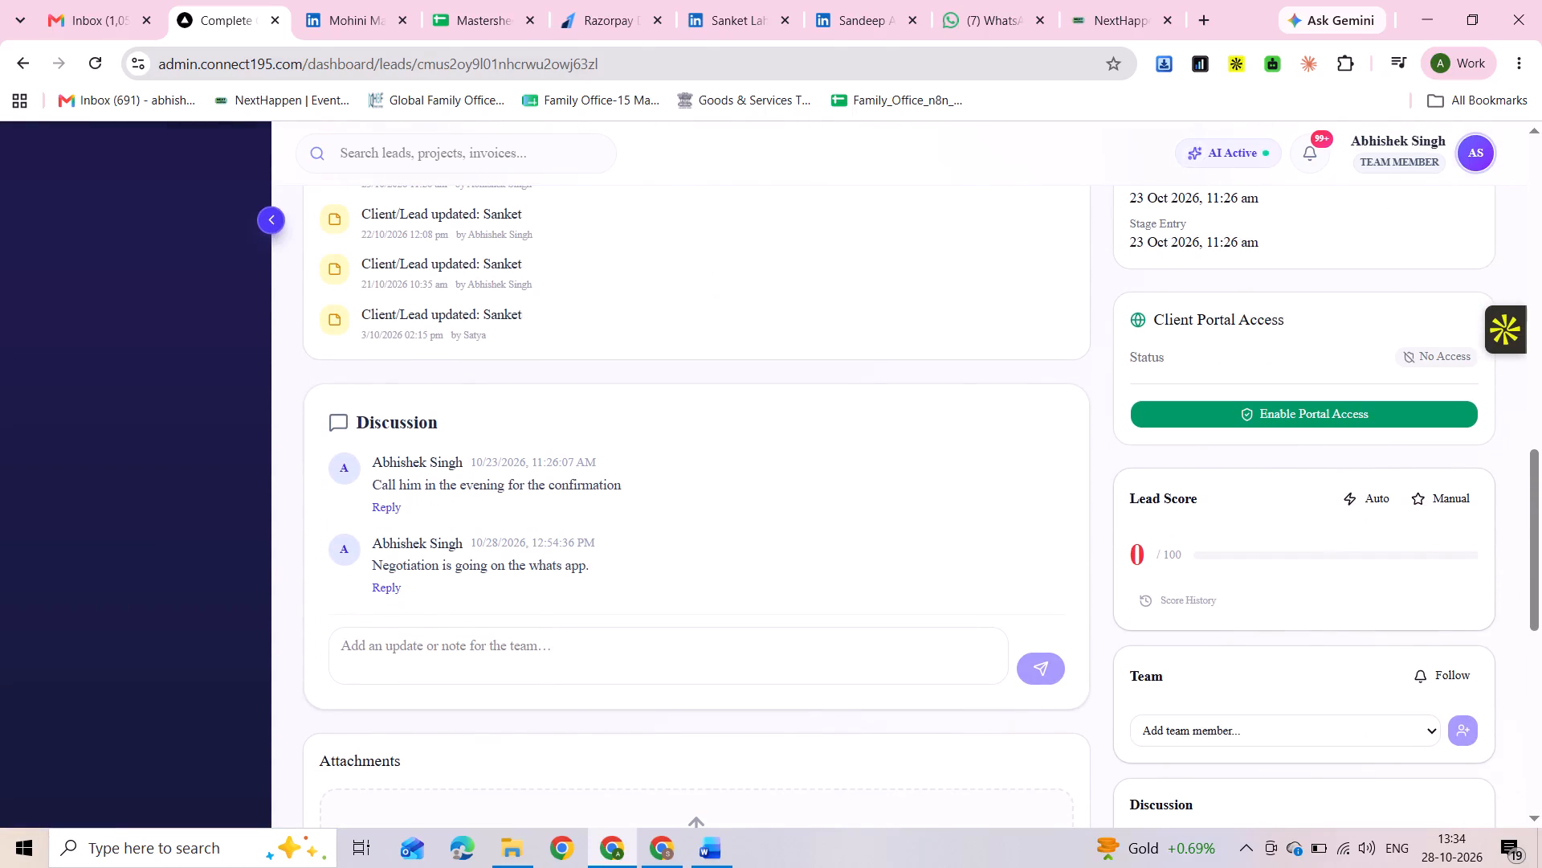
scroll(569, 637, "up", 15)
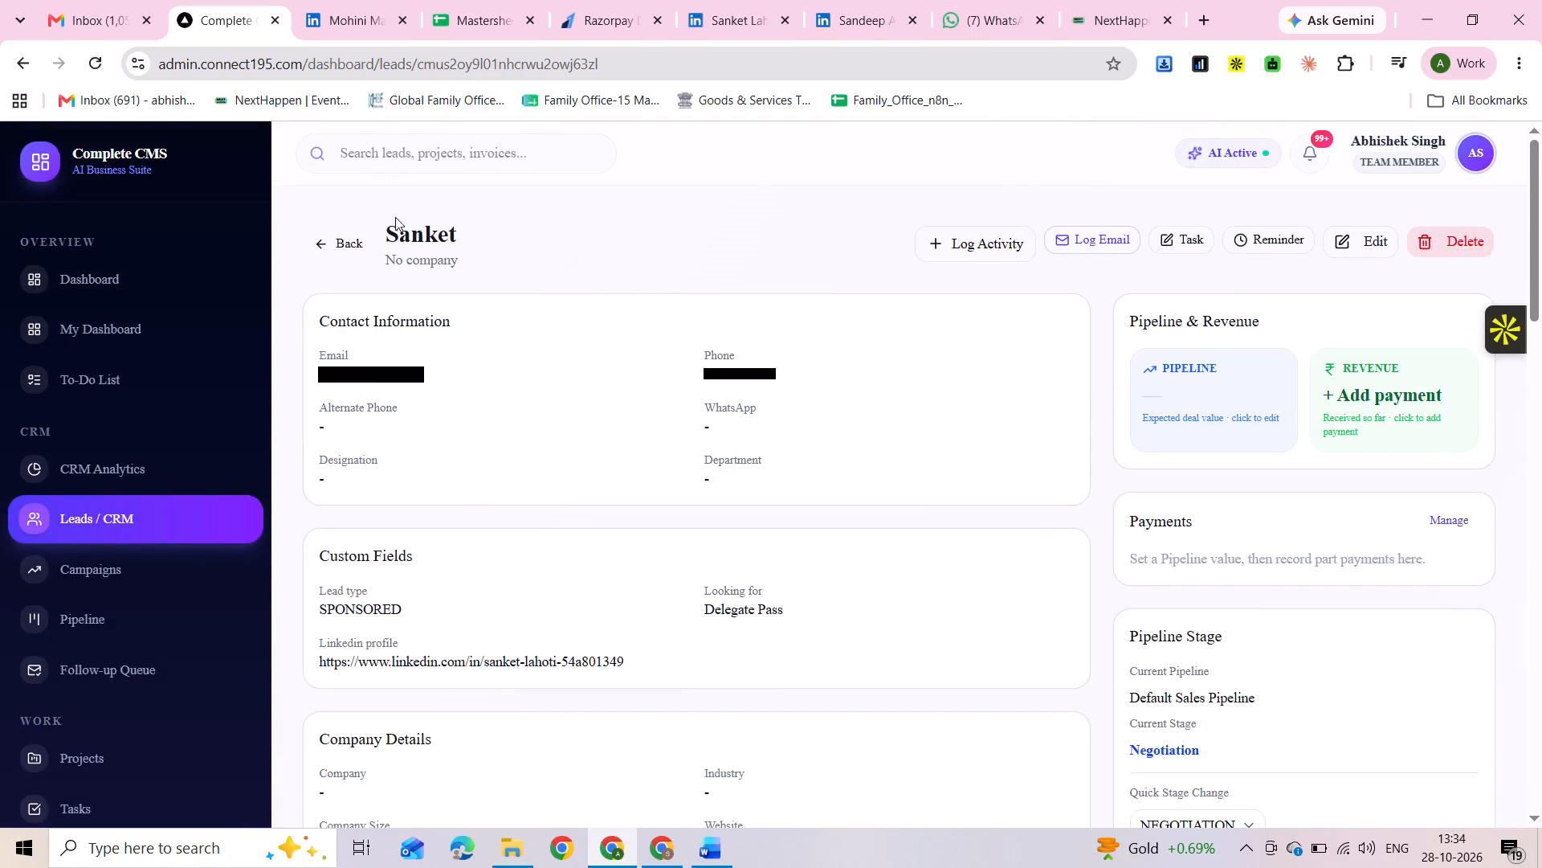
left_click(326, 243)
Open the lead Naresh from the filtered list and review the activity timeline and discussion notes.
scroll(428, 661, "down", 1)
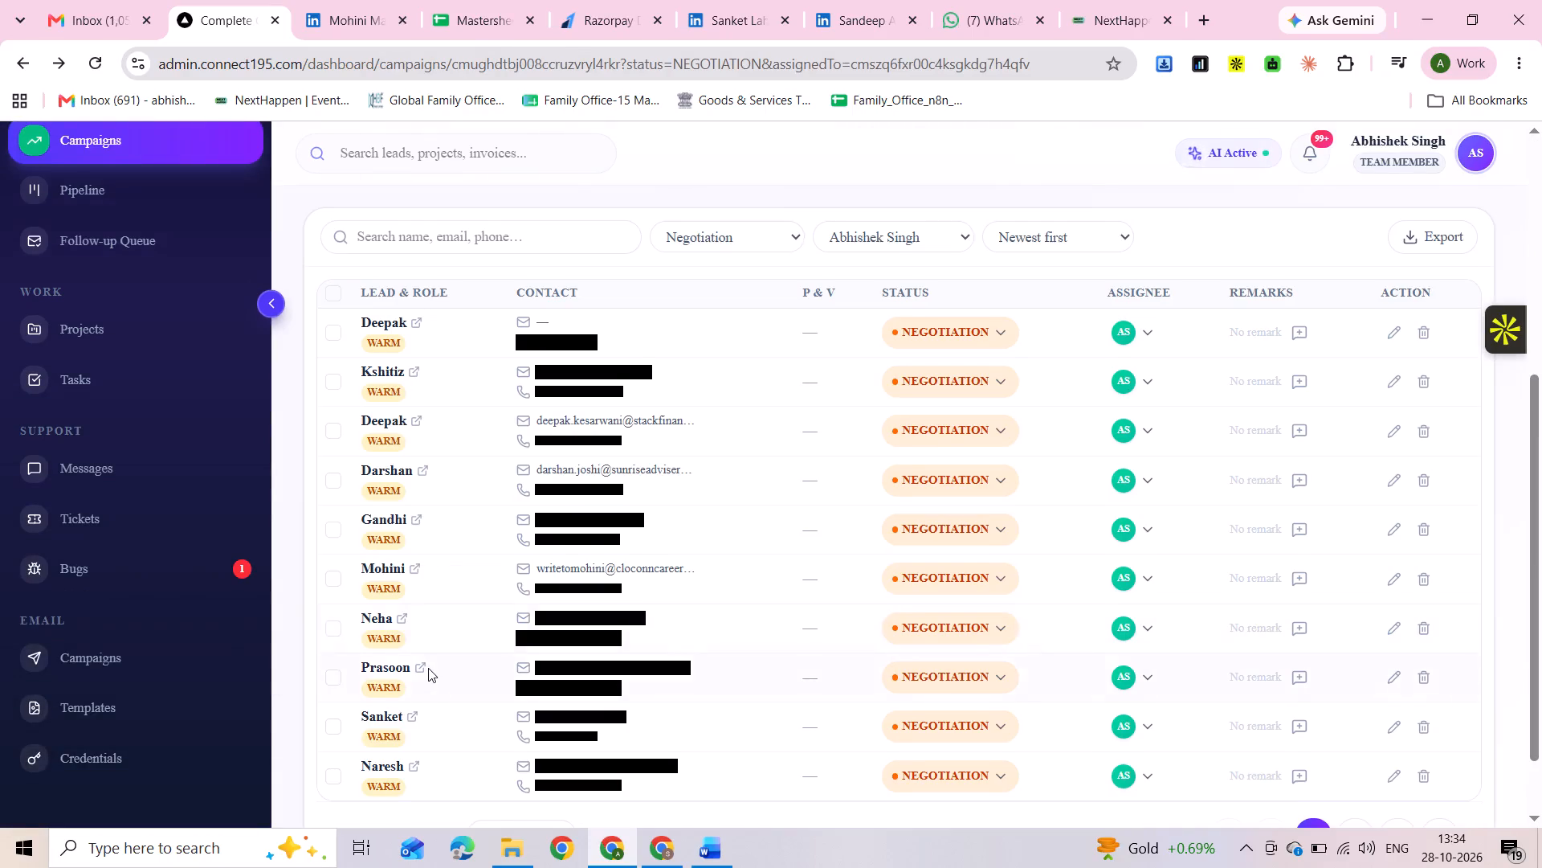
scroll(428, 668, "down", 1)
left_click(380, 684)
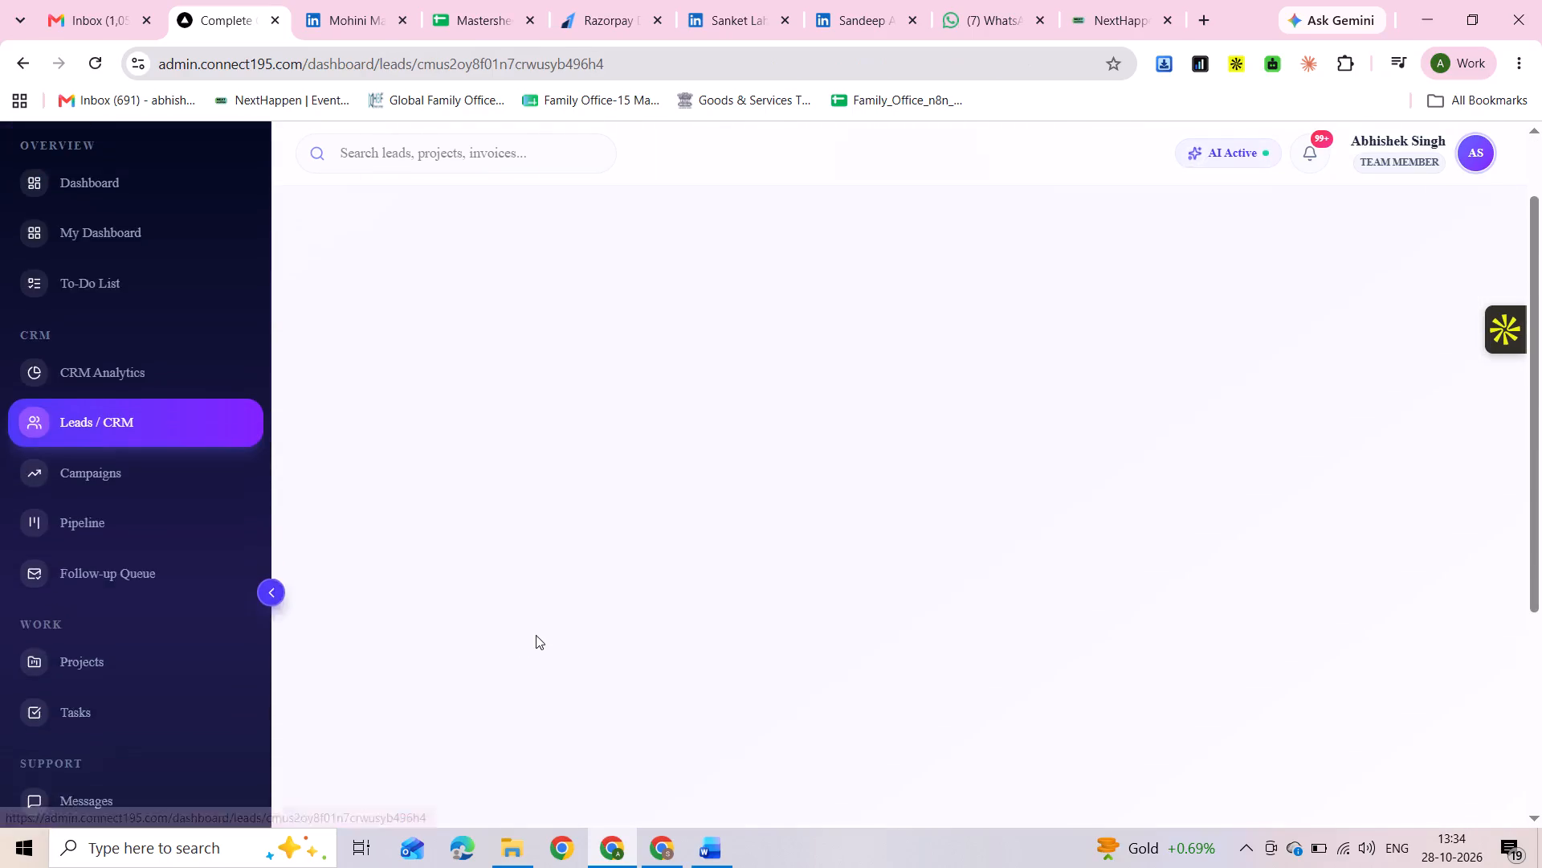
scroll(536, 634, "down", 10)
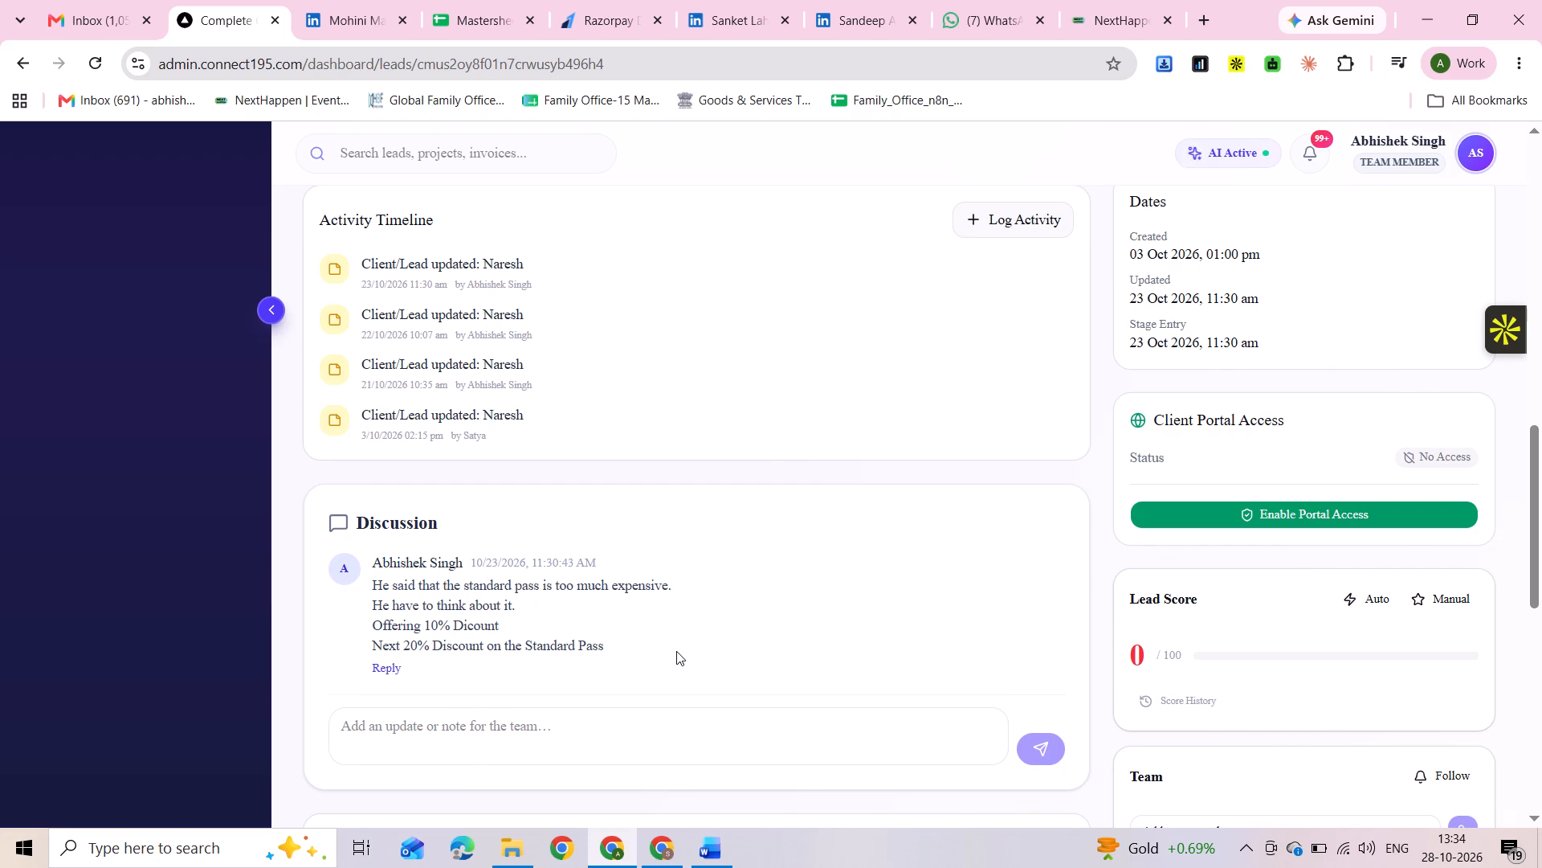
scroll(676, 651, "up", 11)
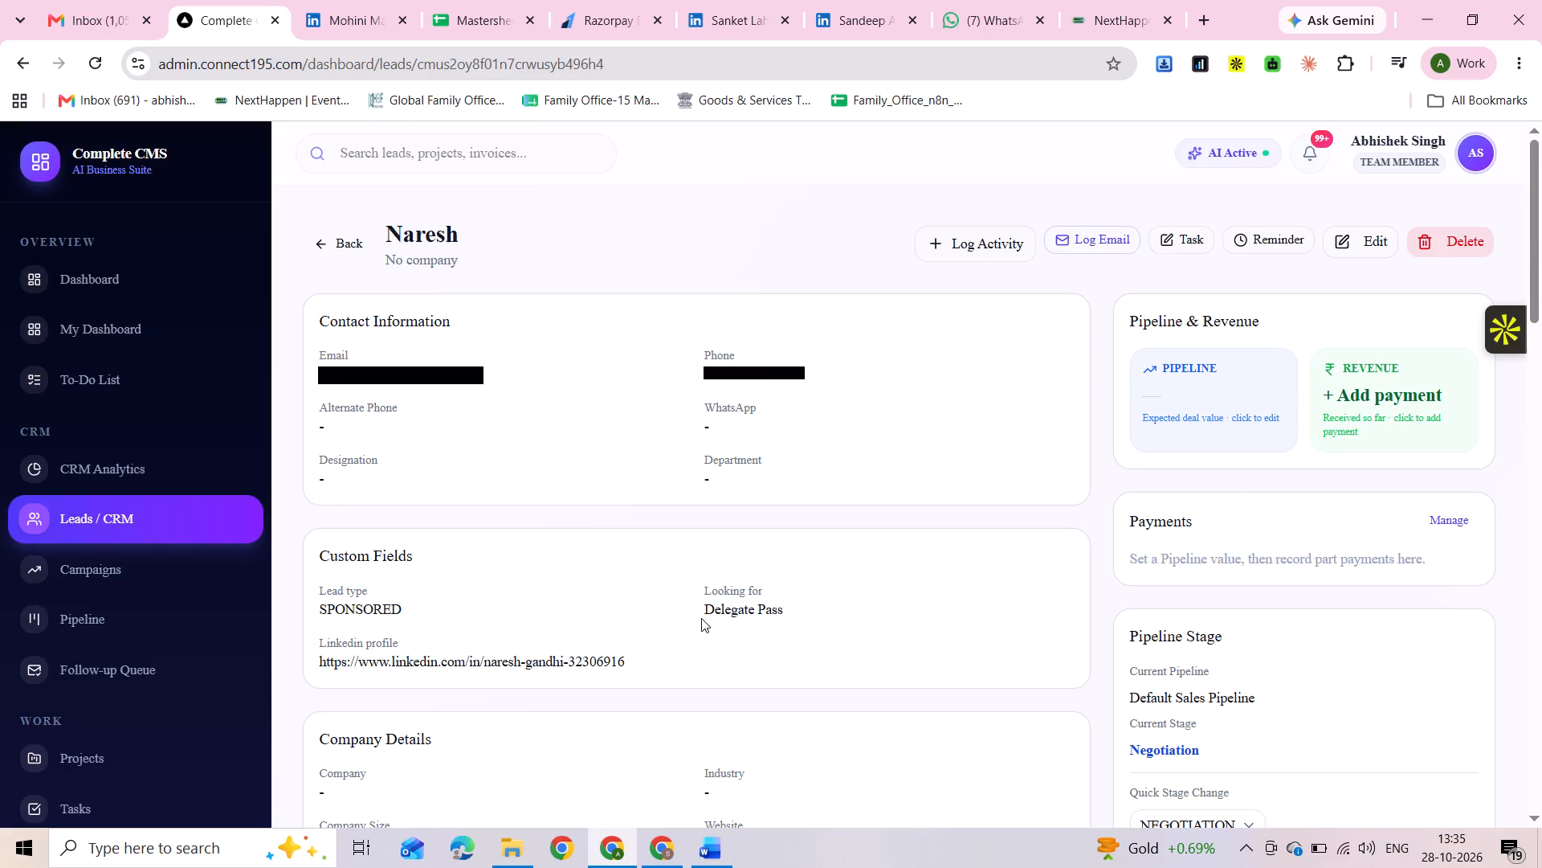
Re-examine Naresh's record, covering the discount discussion, attachments, pipeline stage, company details and deal information.
scroll(701, 614, "down", 11)
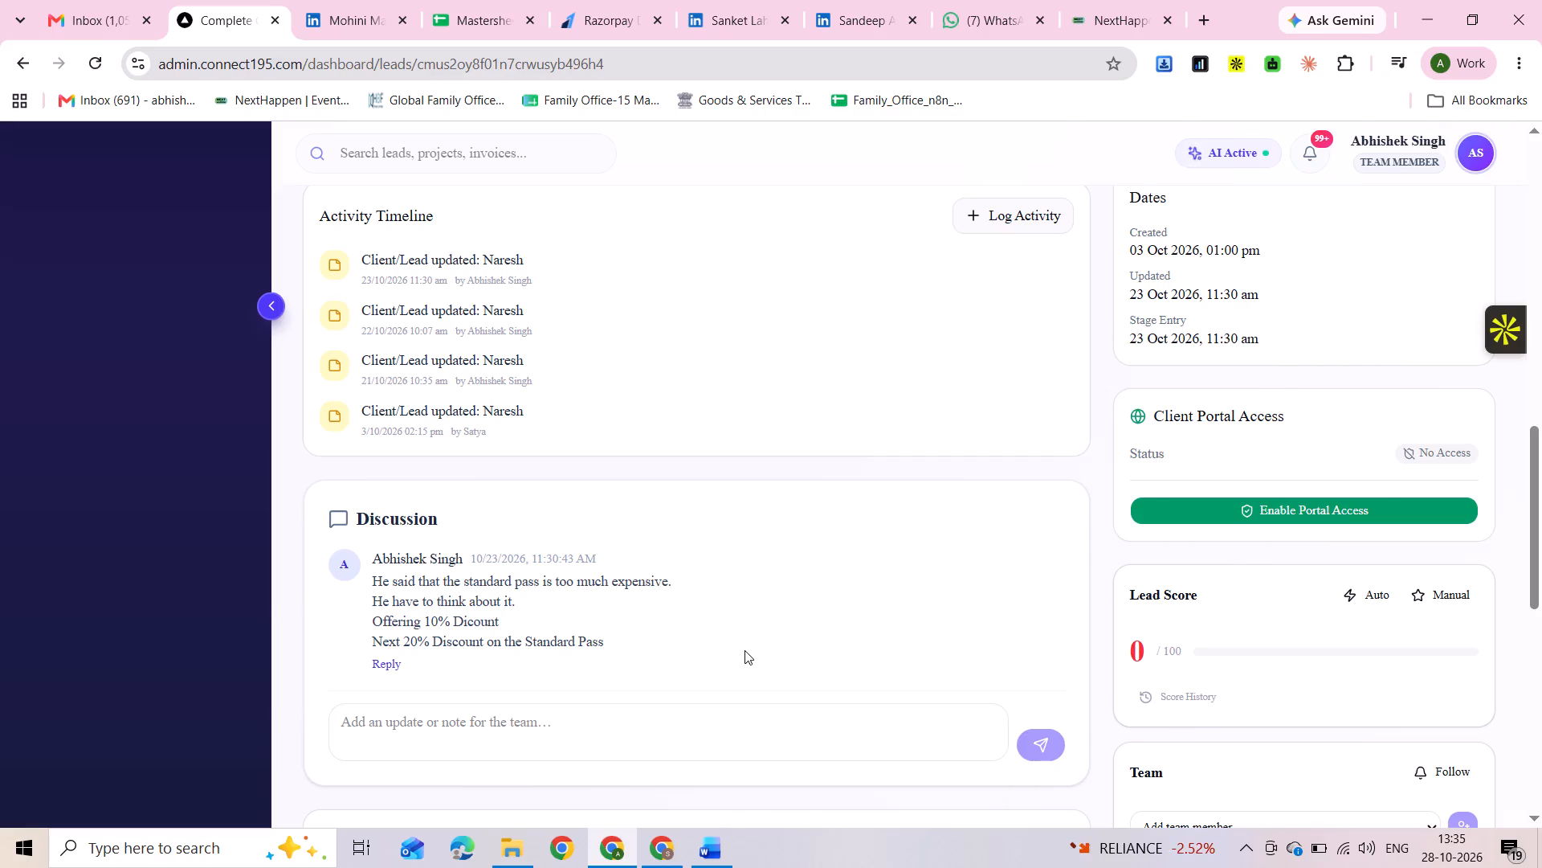
scroll(744, 651, "down", 4)
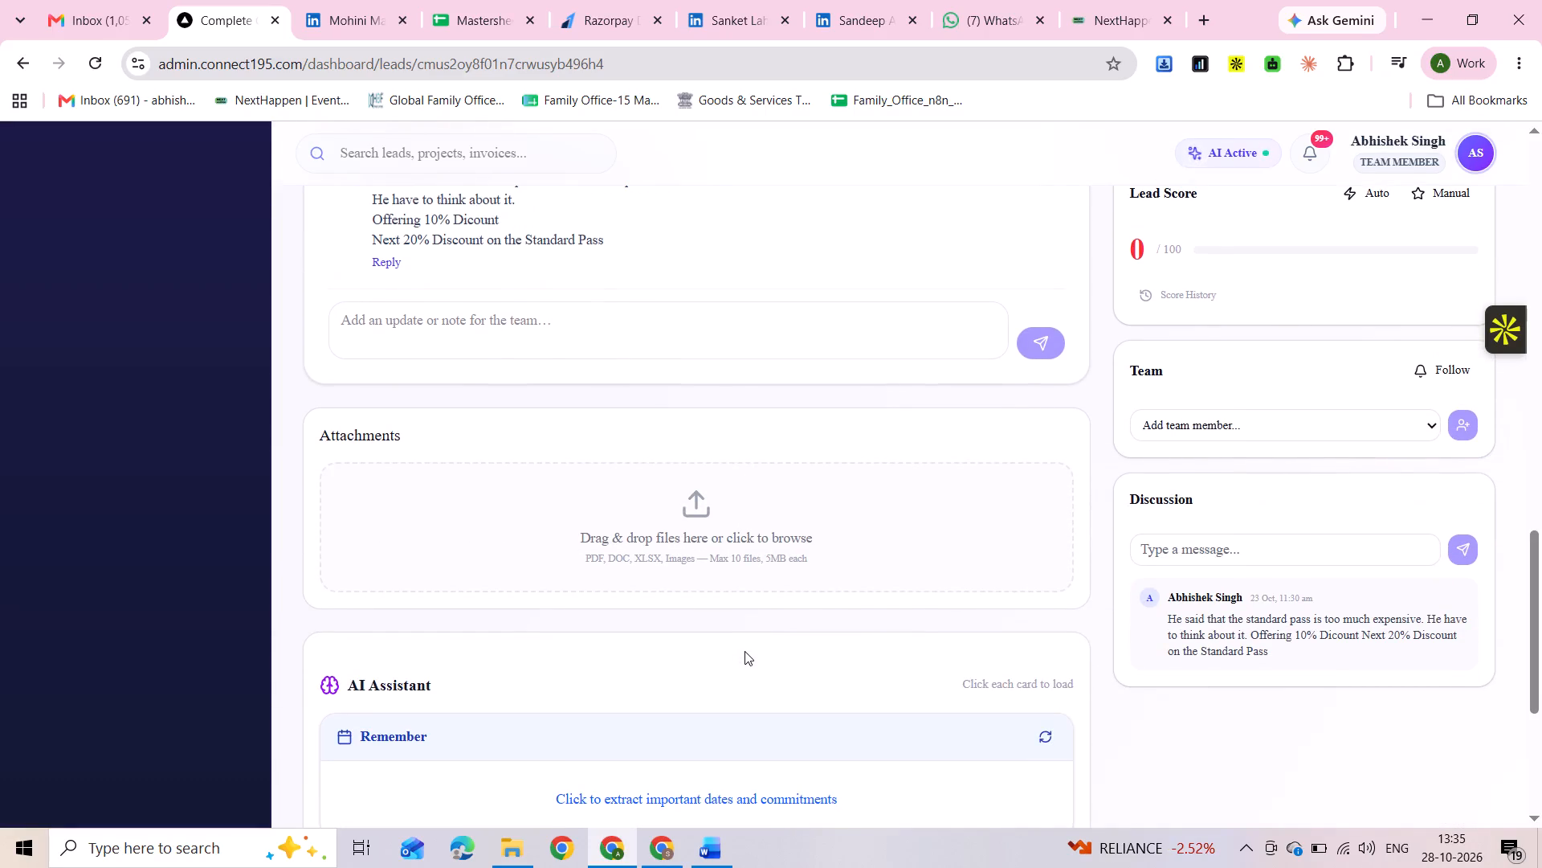
scroll(744, 651, "up", 18)
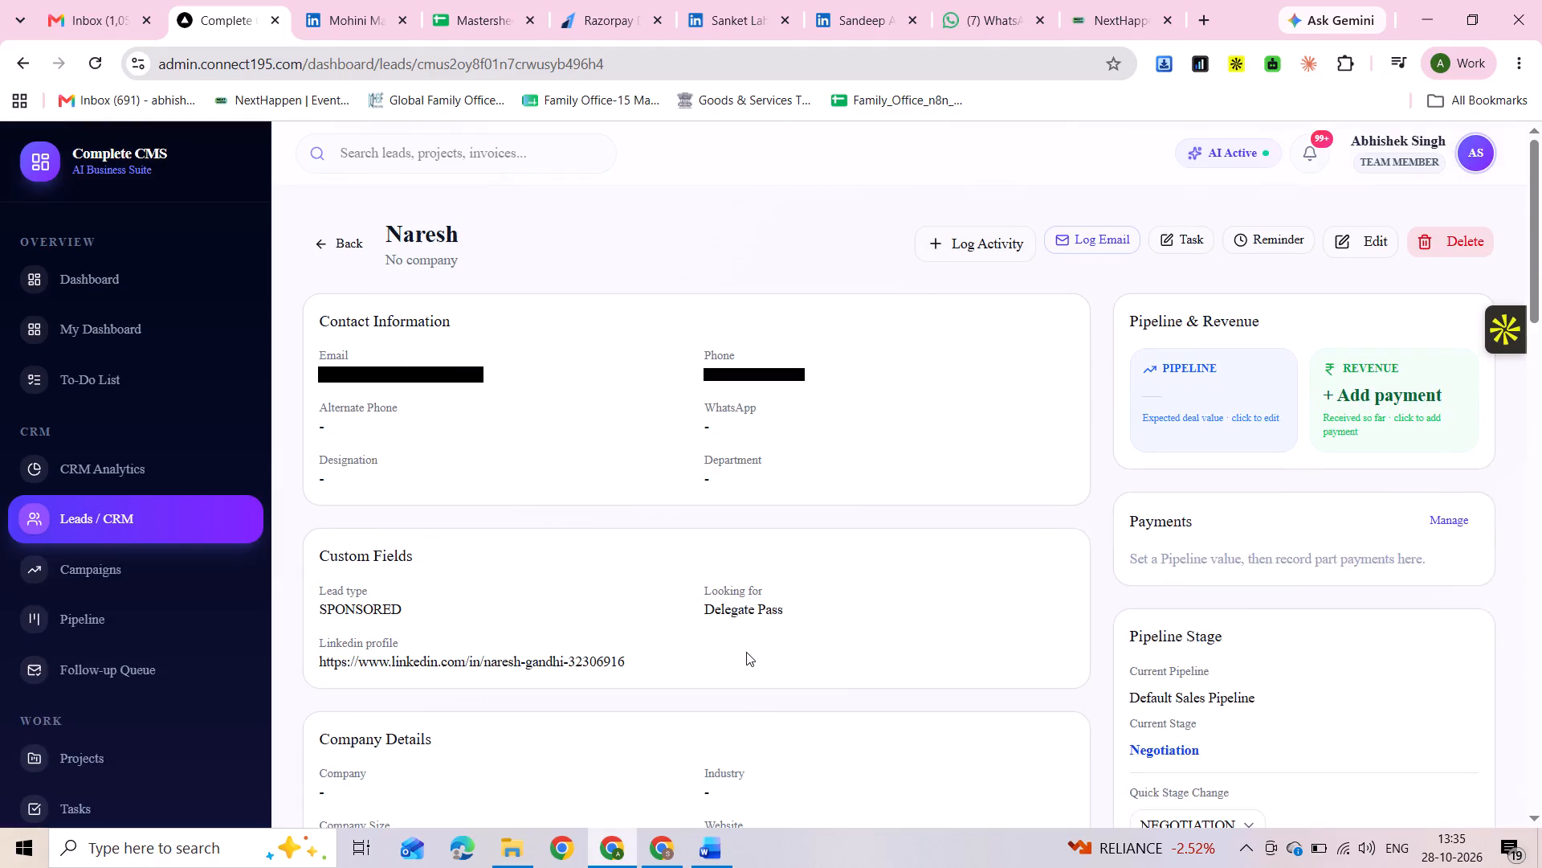
scroll(746, 652, "up", 5)
scroll(757, 706, "down", 5)
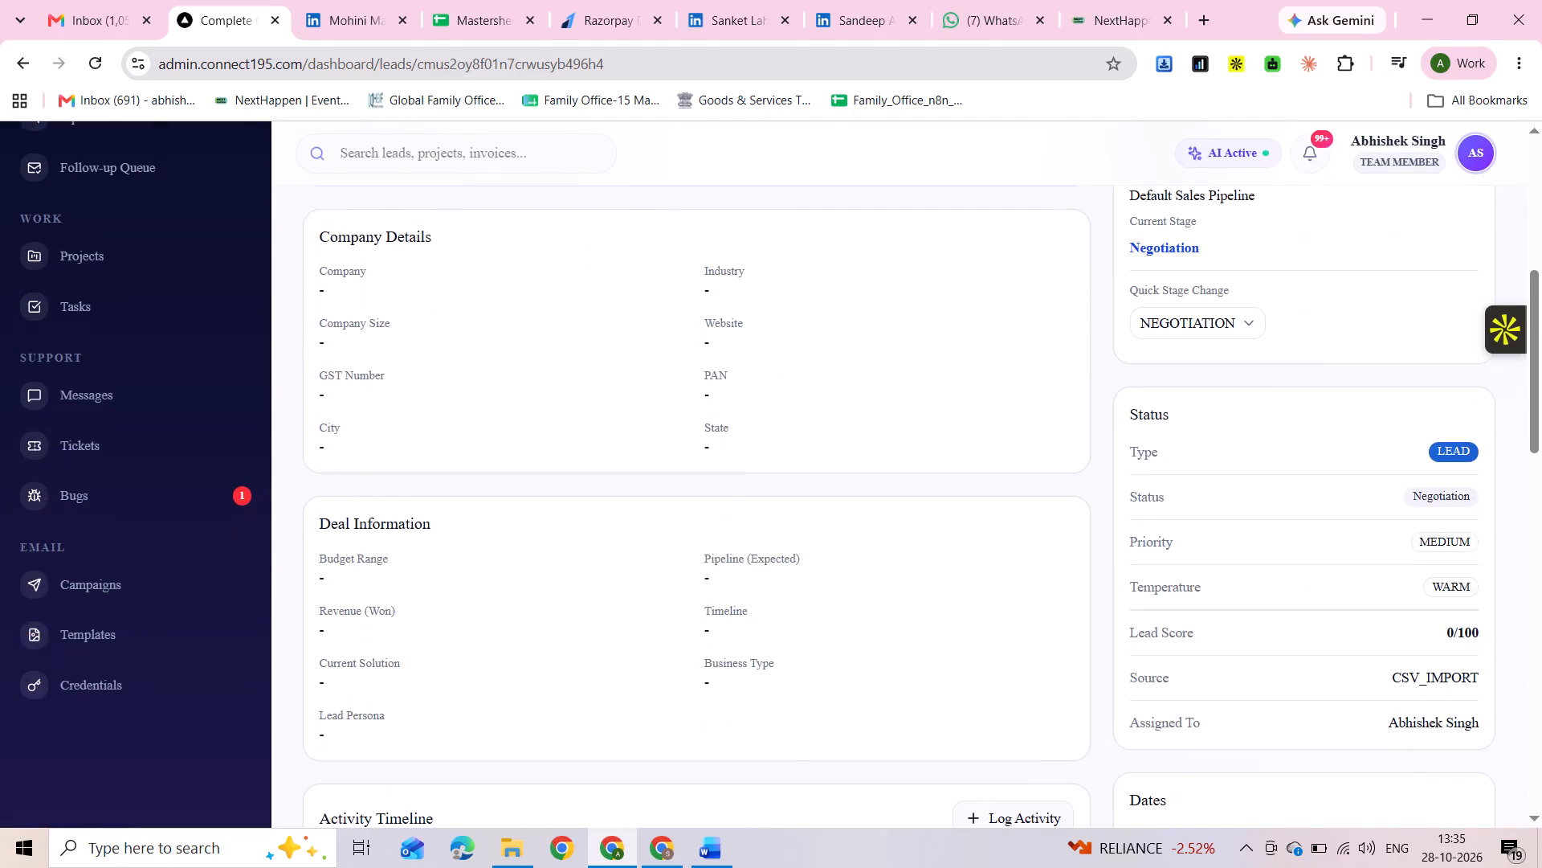
scroll(708, 637, "up", 2)
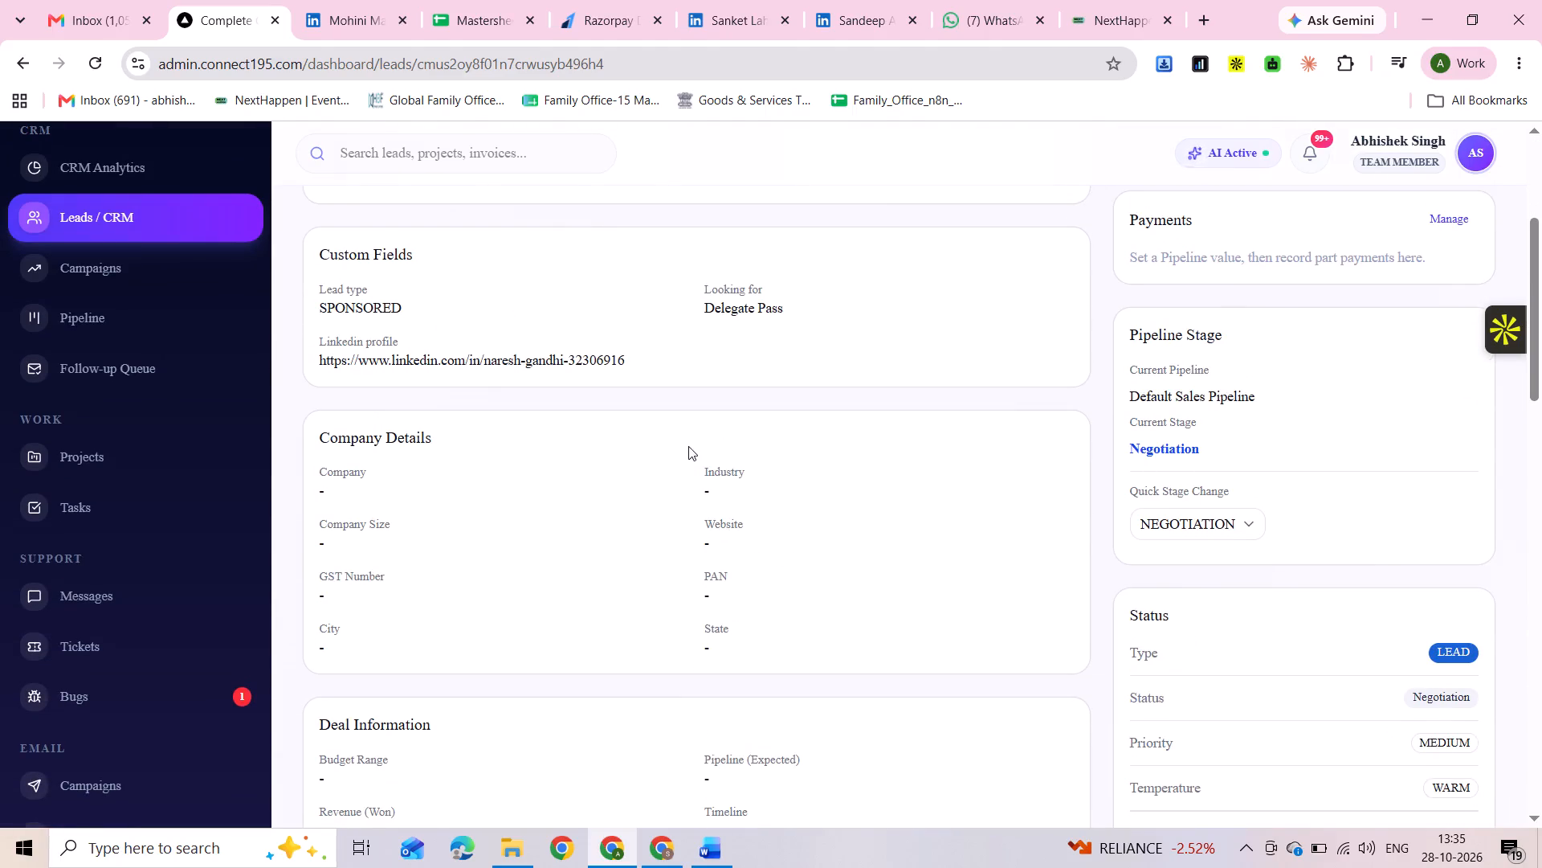
scroll(679, 467, "down", 8)
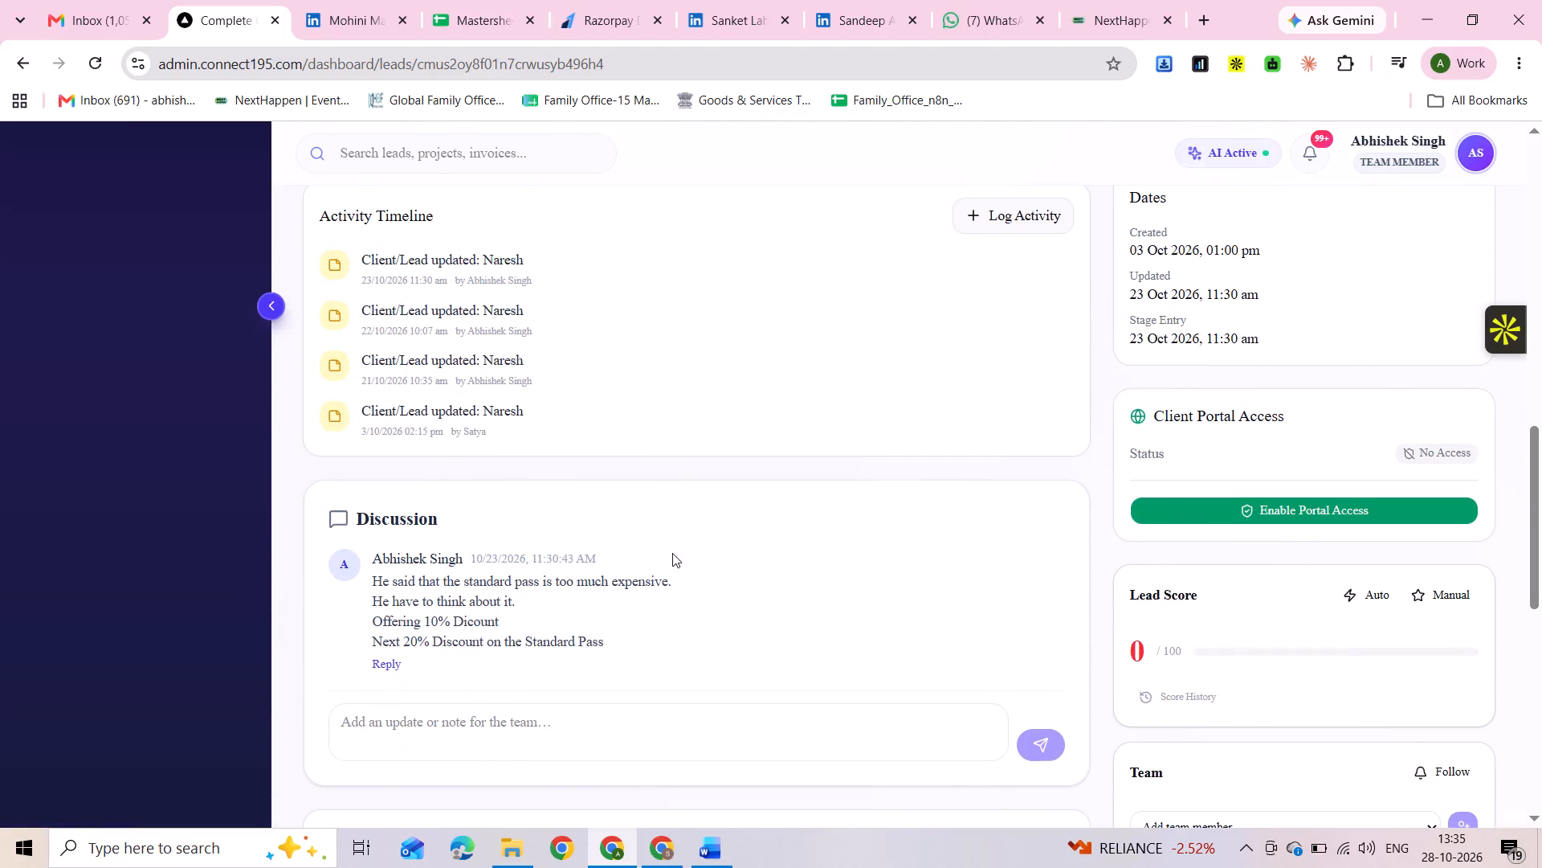
scroll(666, 583, "down", 1)
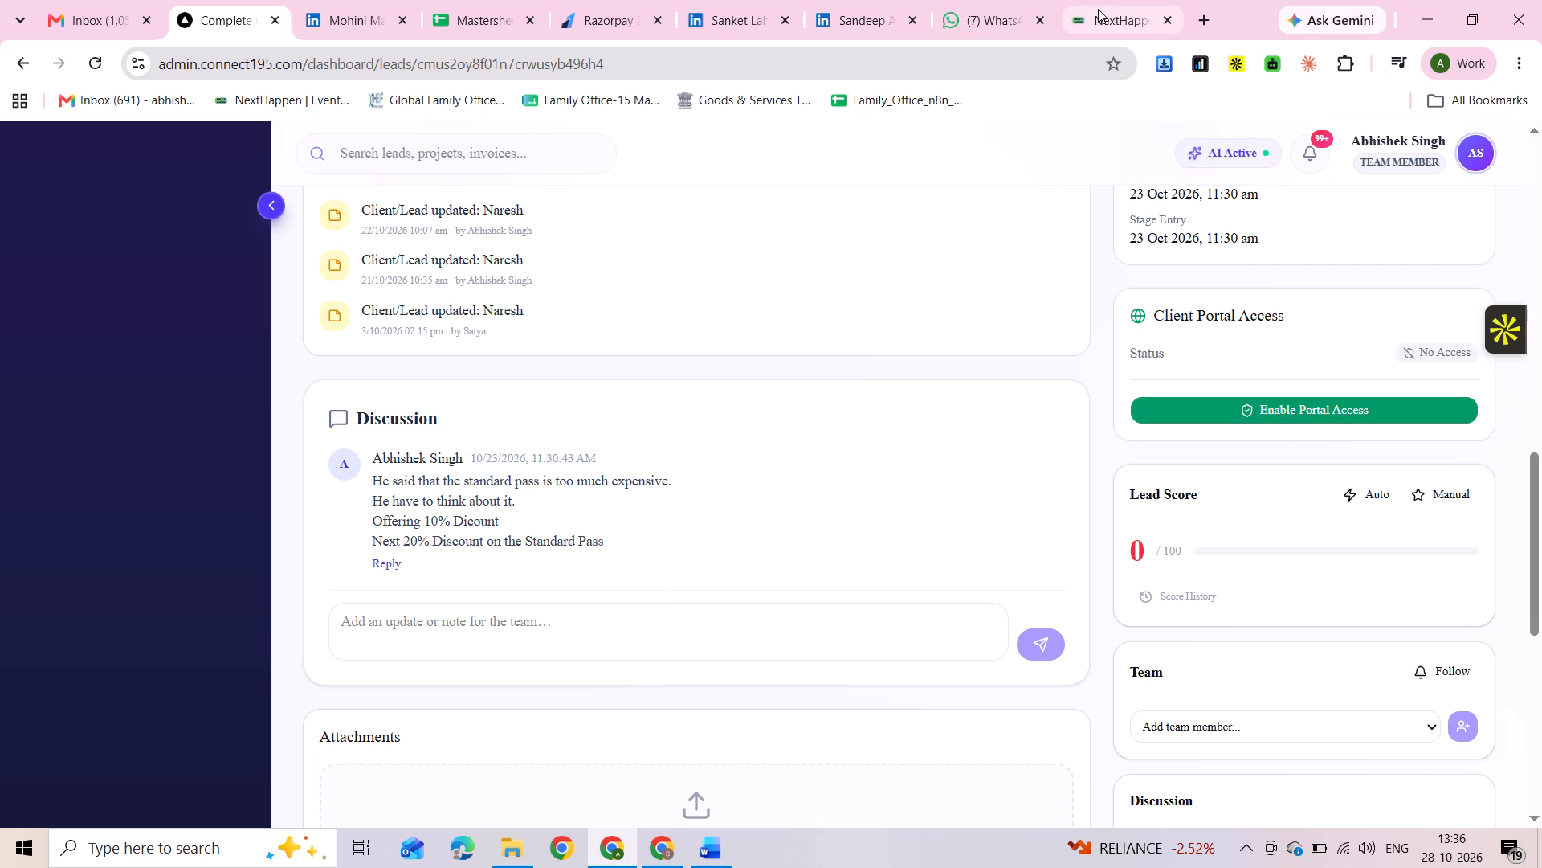
Check the Discount System sheet in Mastersheet-Family Office 2026 and return to Naresh's lead record.
double_click(466, 17)
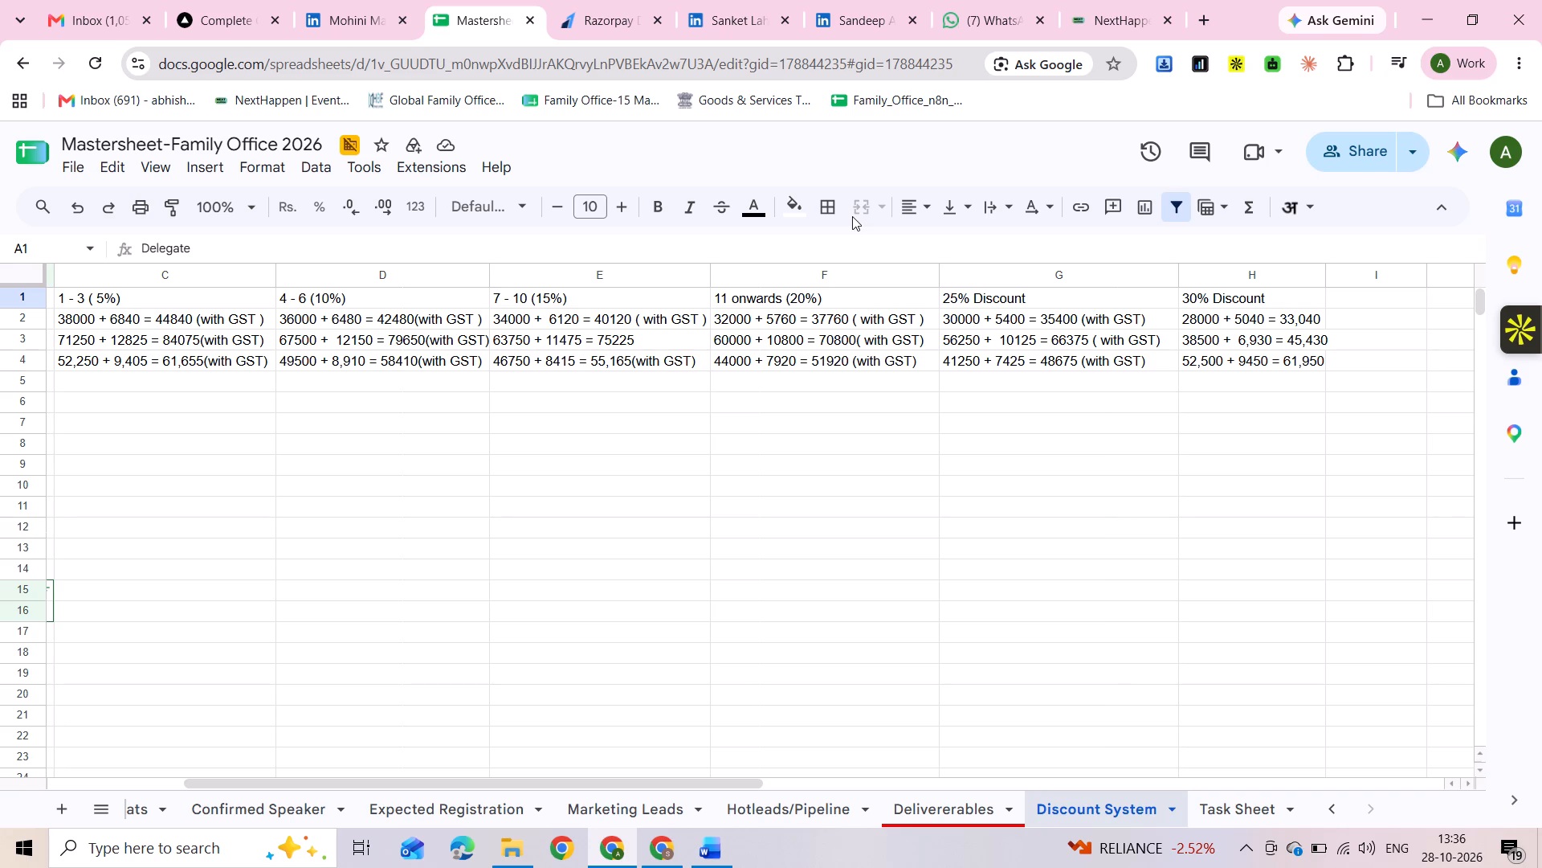
double_click(212, 29)
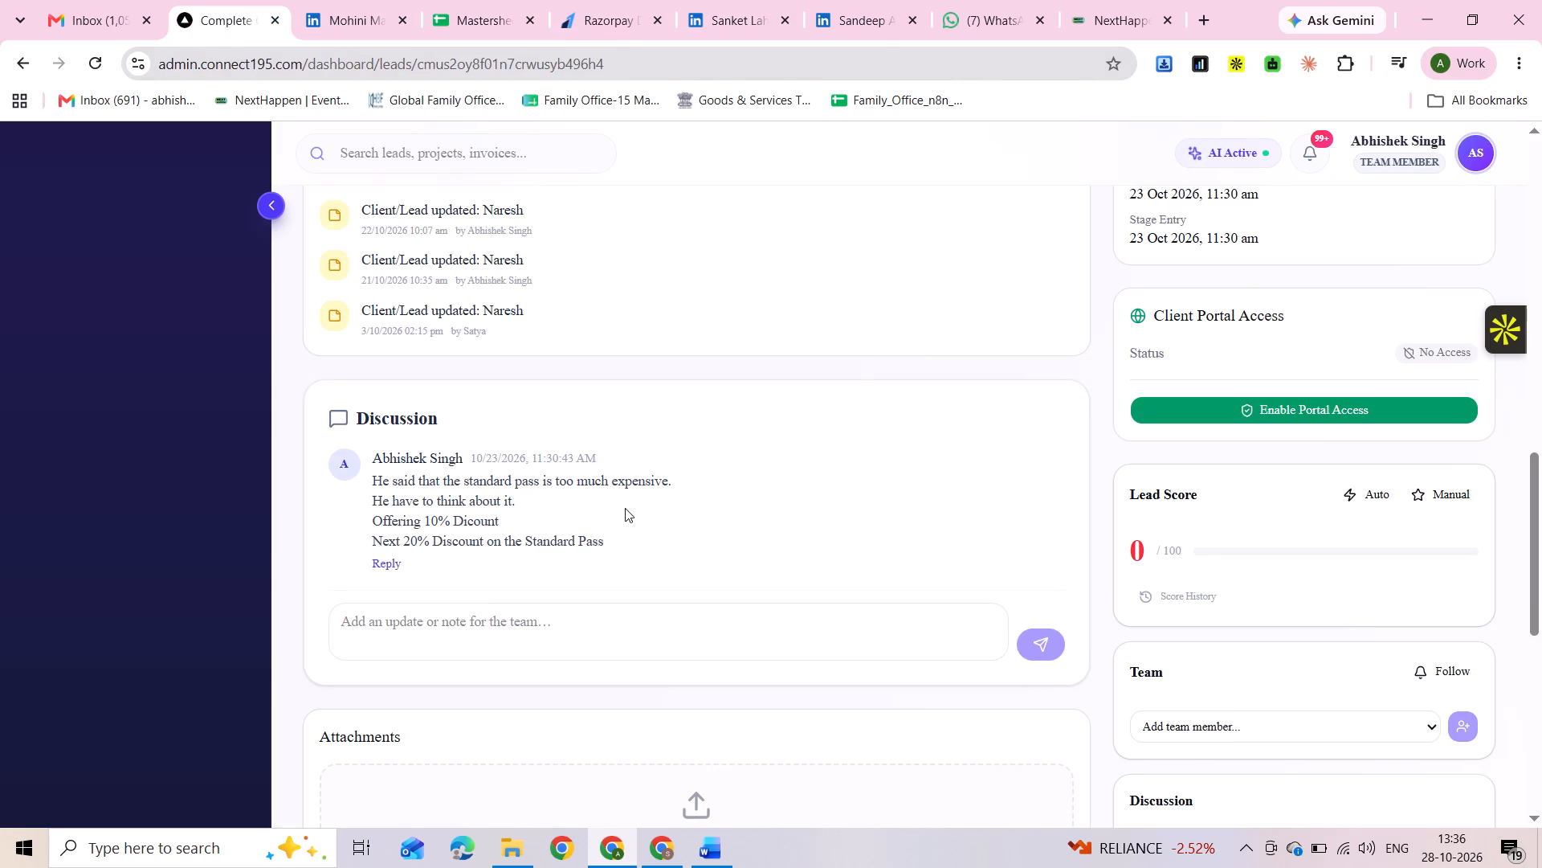
Write in Naresh's discussion the note "I have send him the payment link and offering 25% Discount on".
scroll(618, 515, "up", 4)
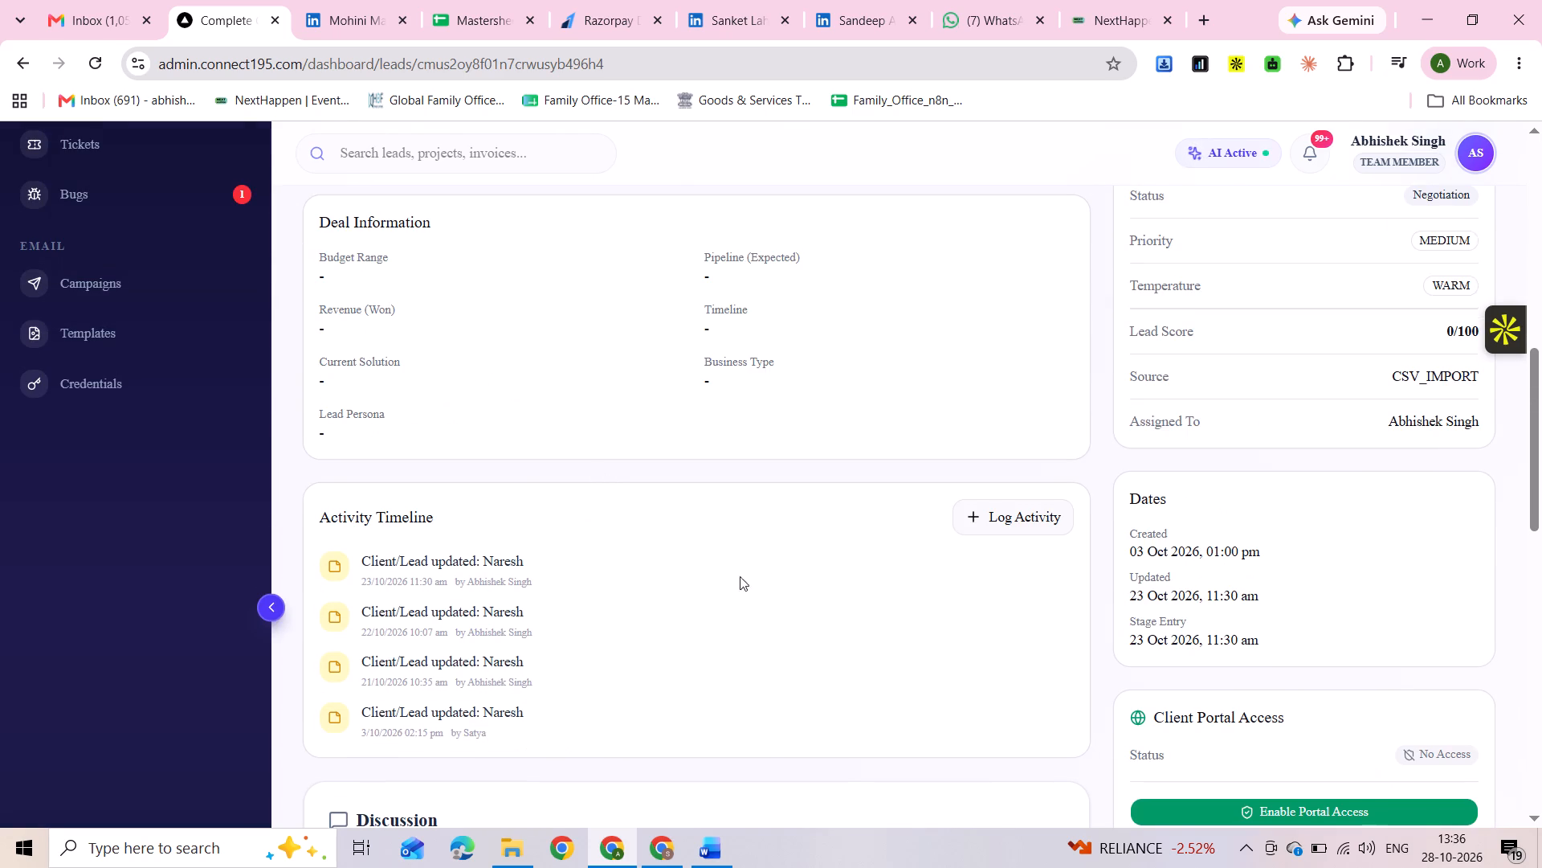
scroll(703, 579, "down", 7)
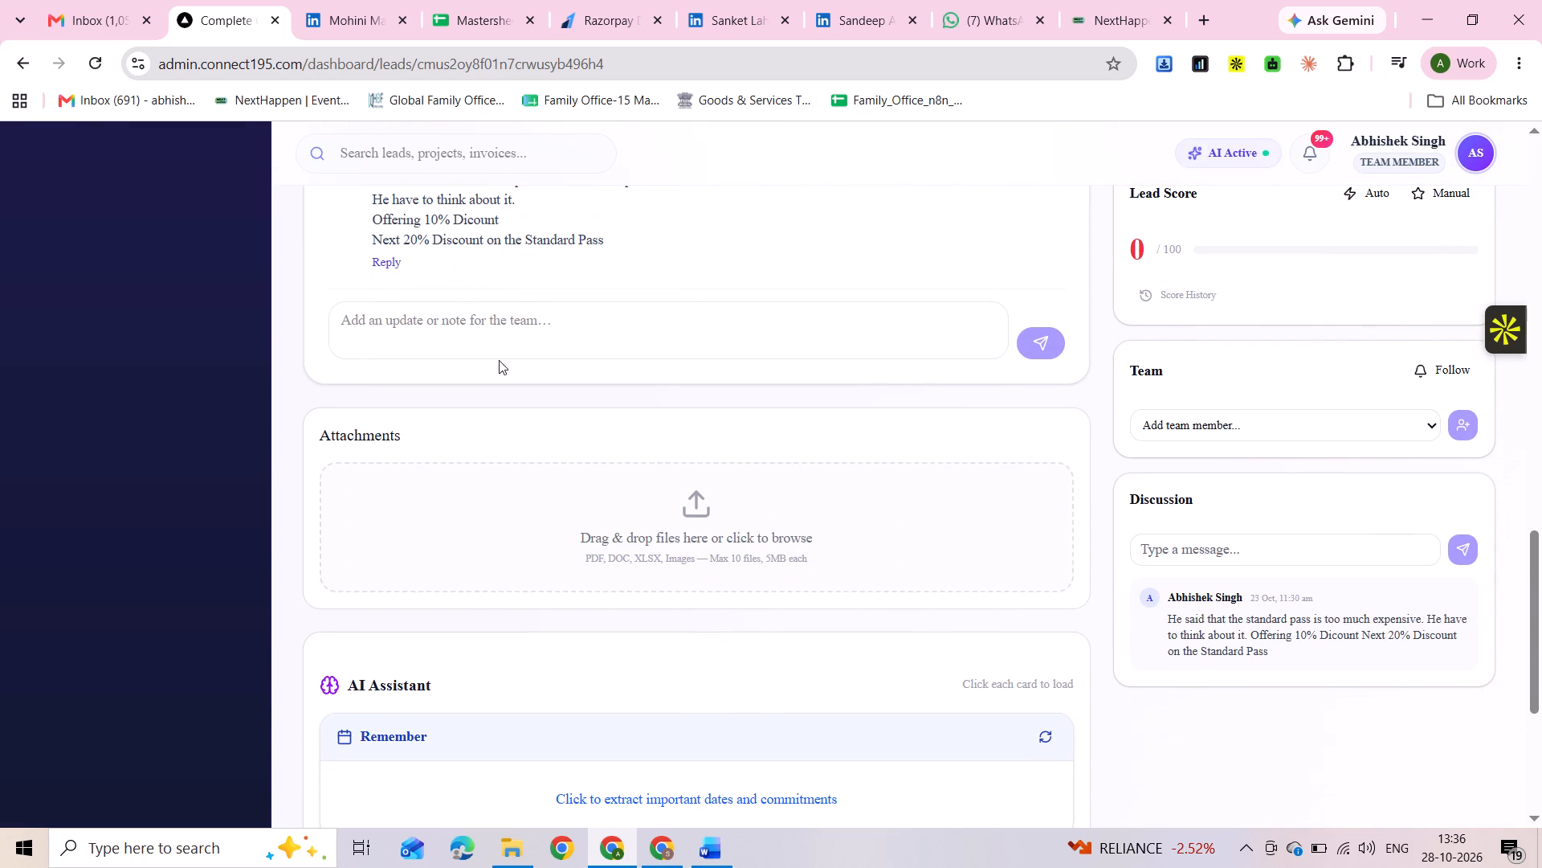
left_click(472, 326)
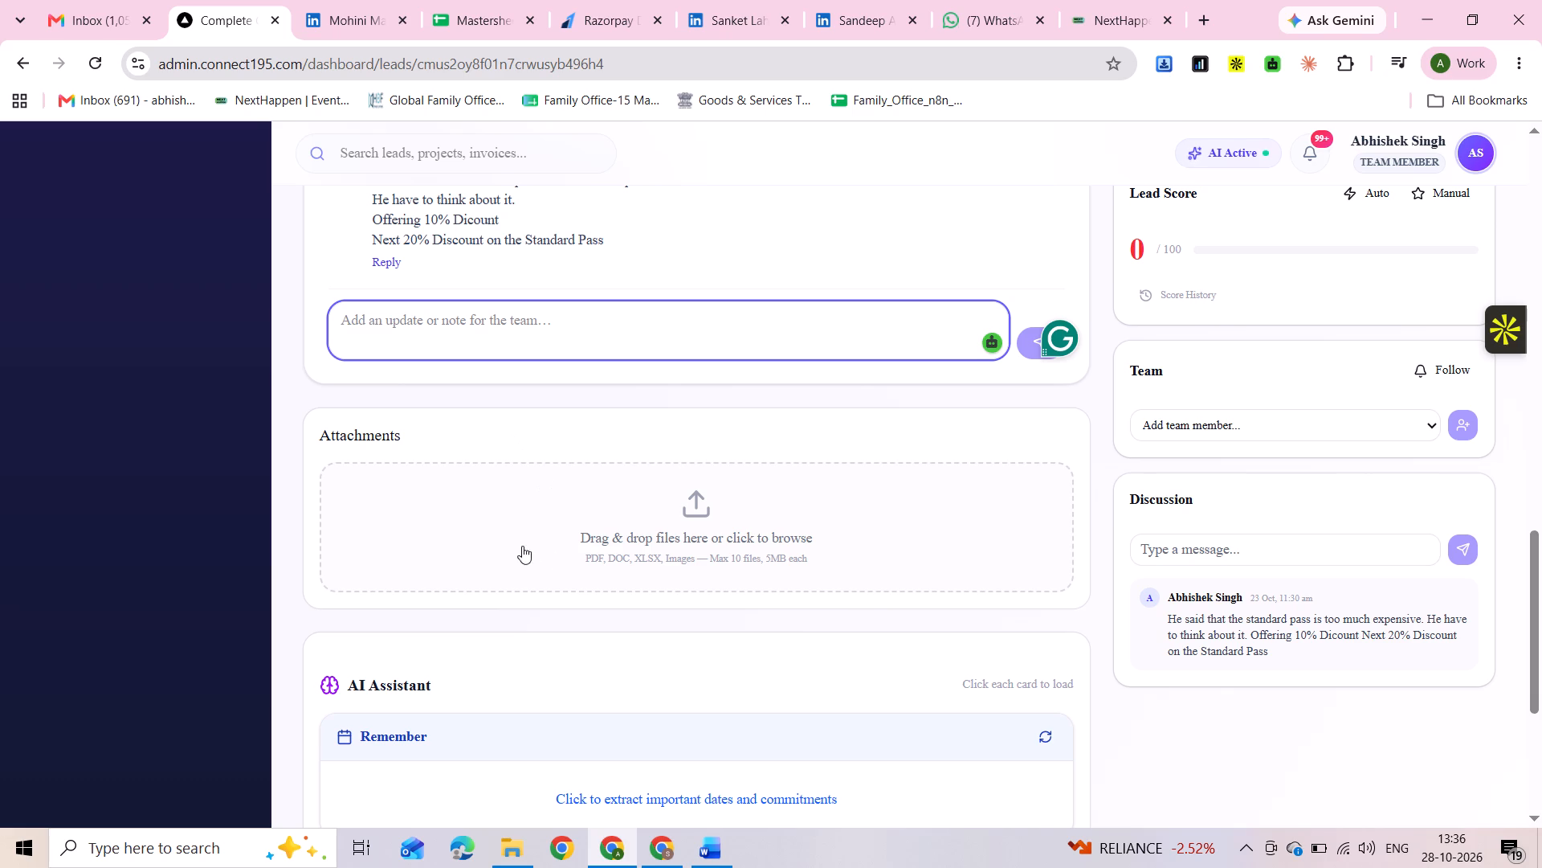
scroll(524, 603, "up", 8)
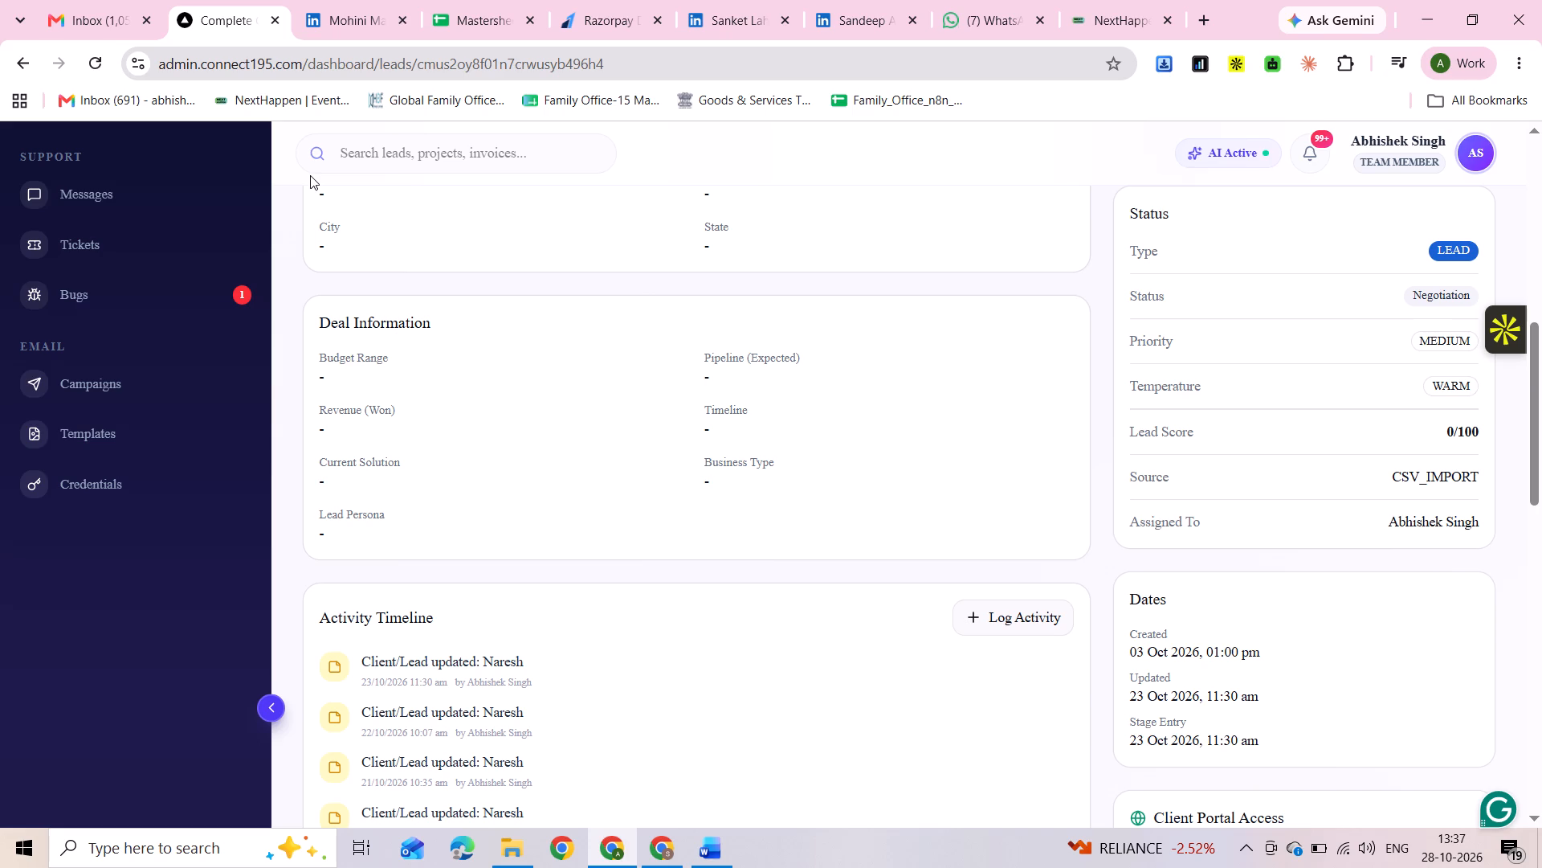
scroll(510, 497, "down", 3)
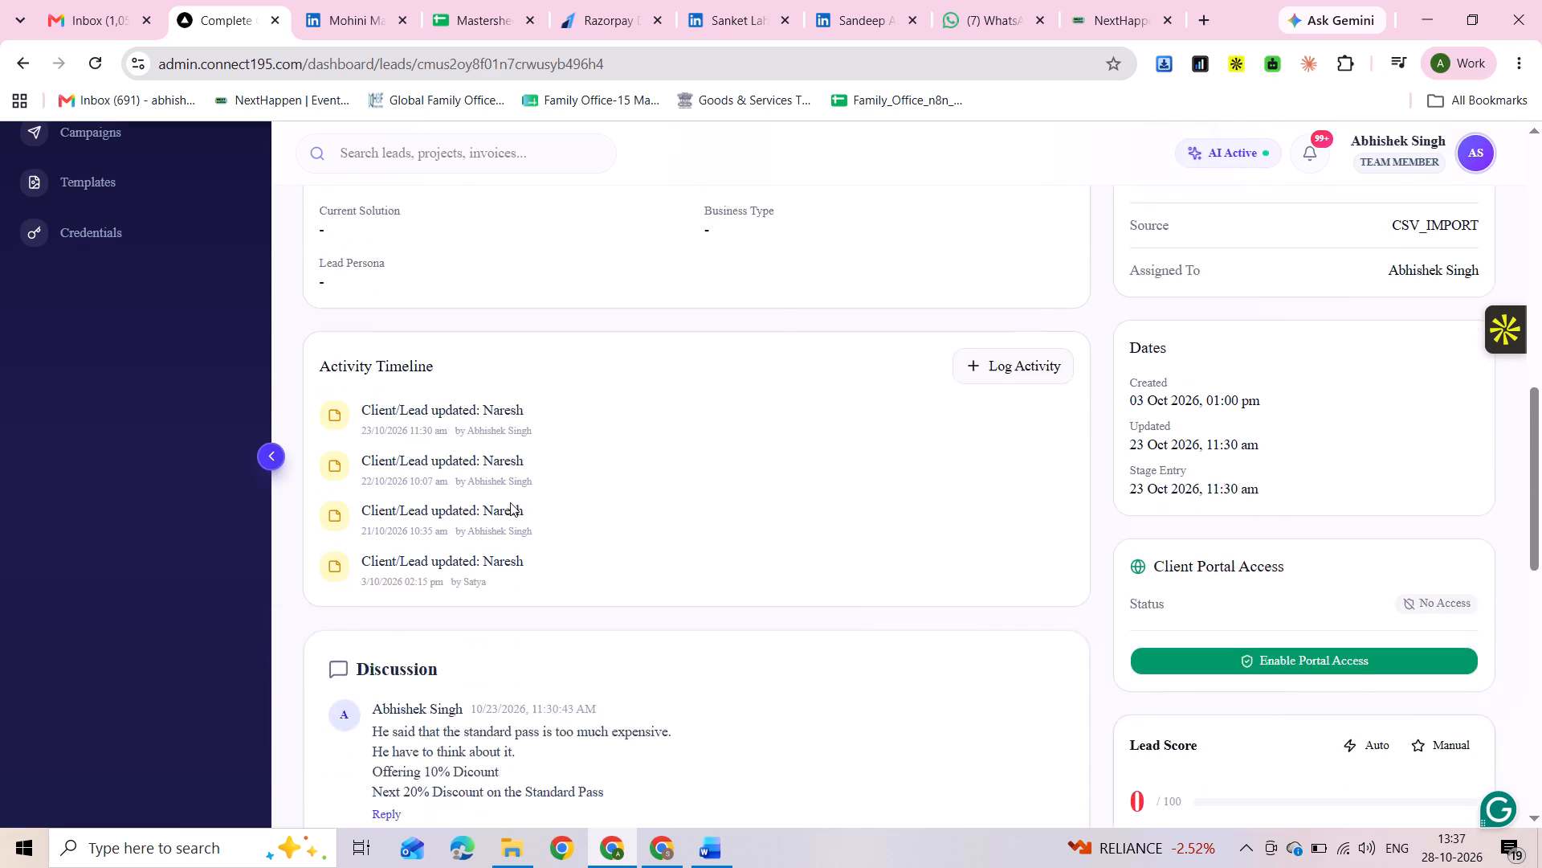
scroll(527, 610, "down", 3)
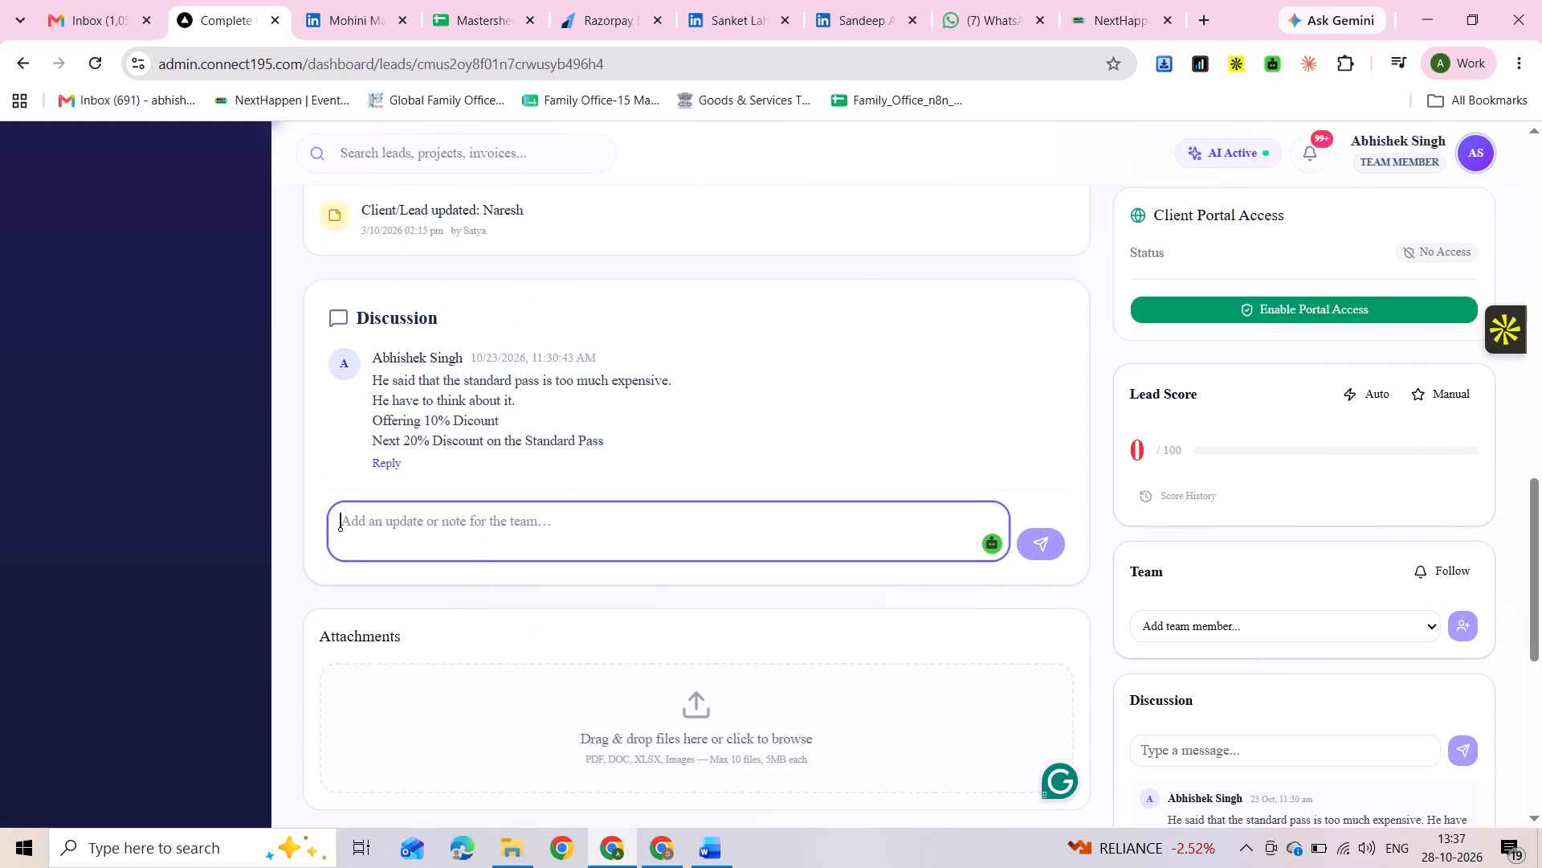
type("I have send him thr")
key("space")
key("BackSpace")
key("BackSpace")
type("e payment link")
key("space")
type("and offering 25")
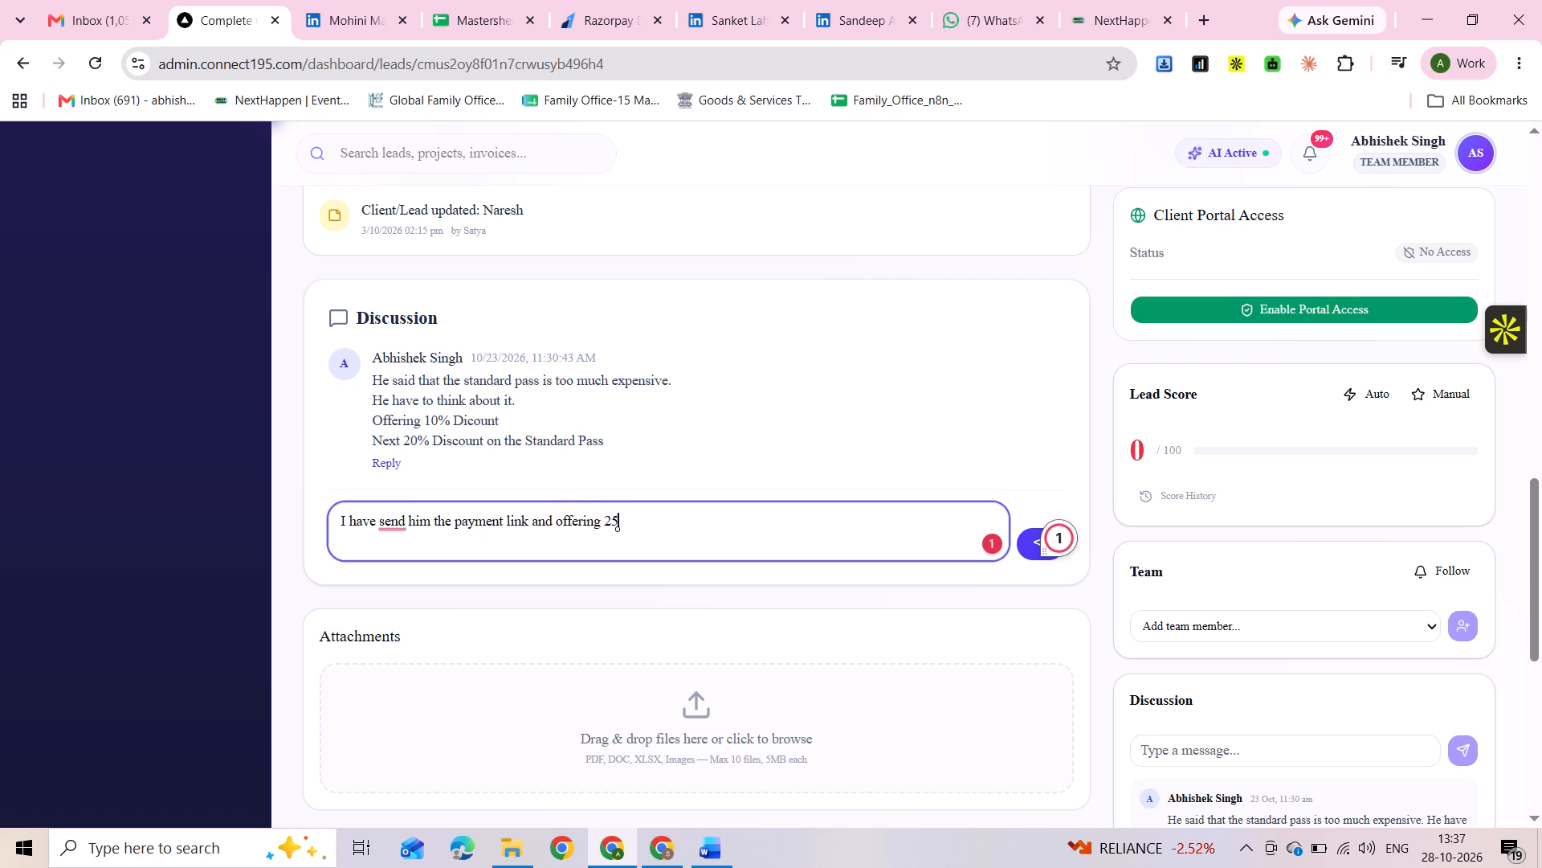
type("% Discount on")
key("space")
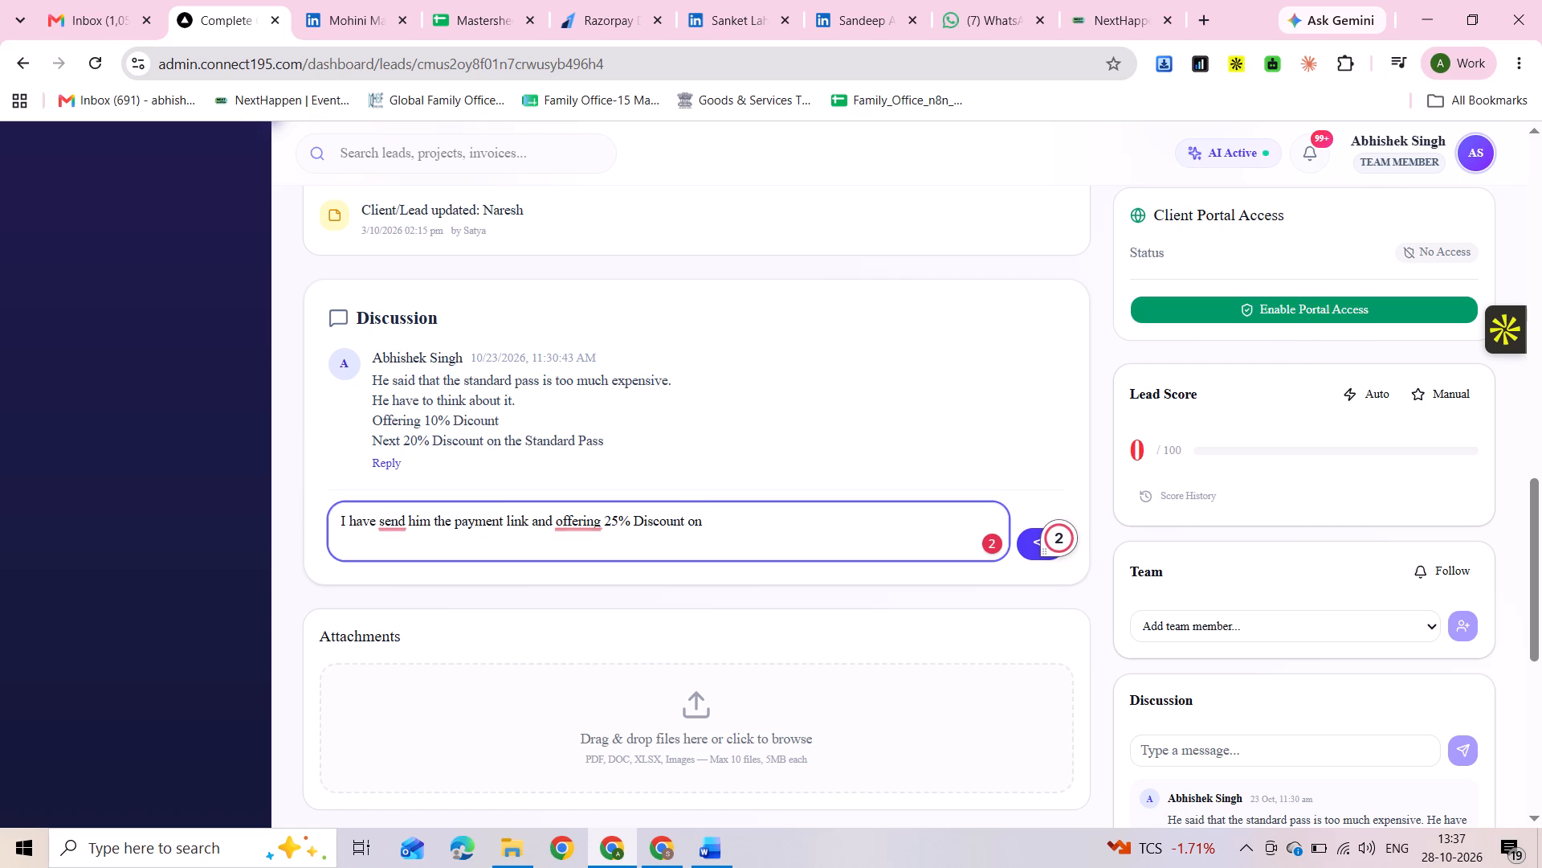
Continue the unsent discussion note on Naresh's record with "each pass. Sending Payment link".
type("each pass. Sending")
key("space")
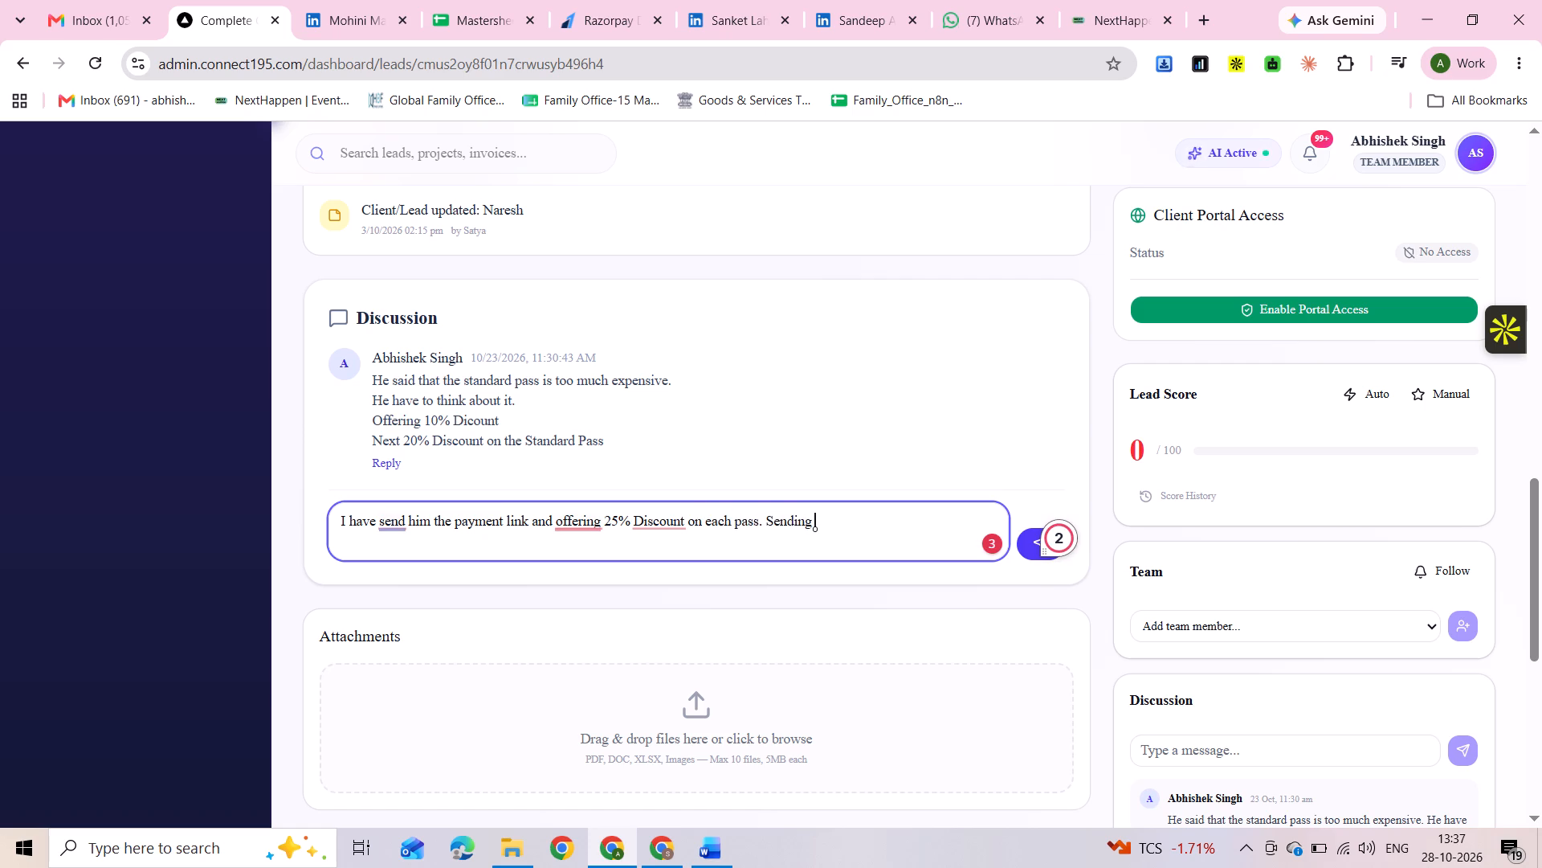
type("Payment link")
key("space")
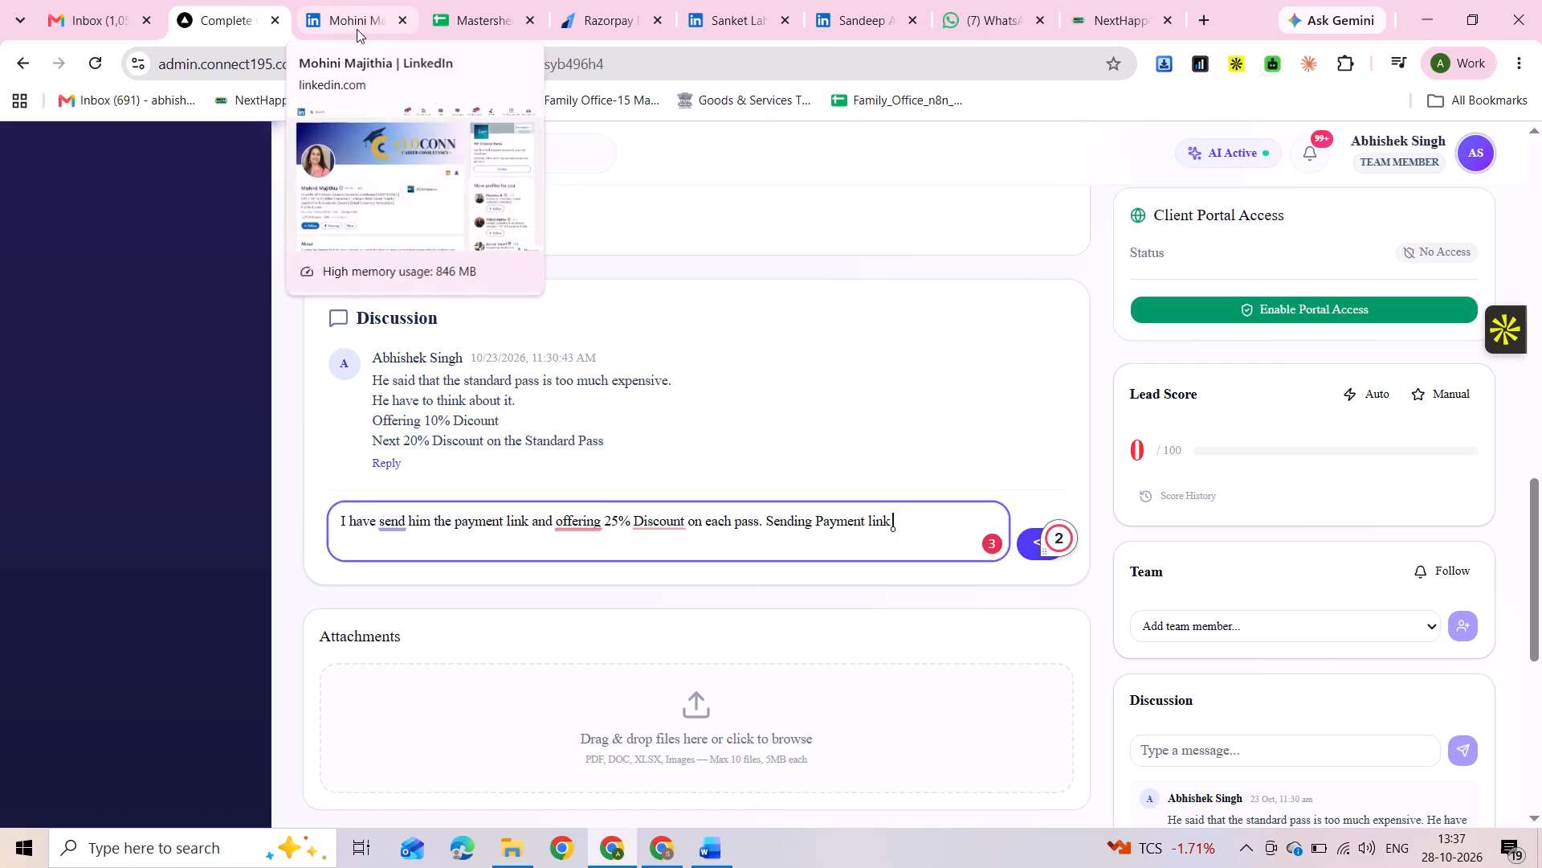
scroll(443, 291, "up", 10)
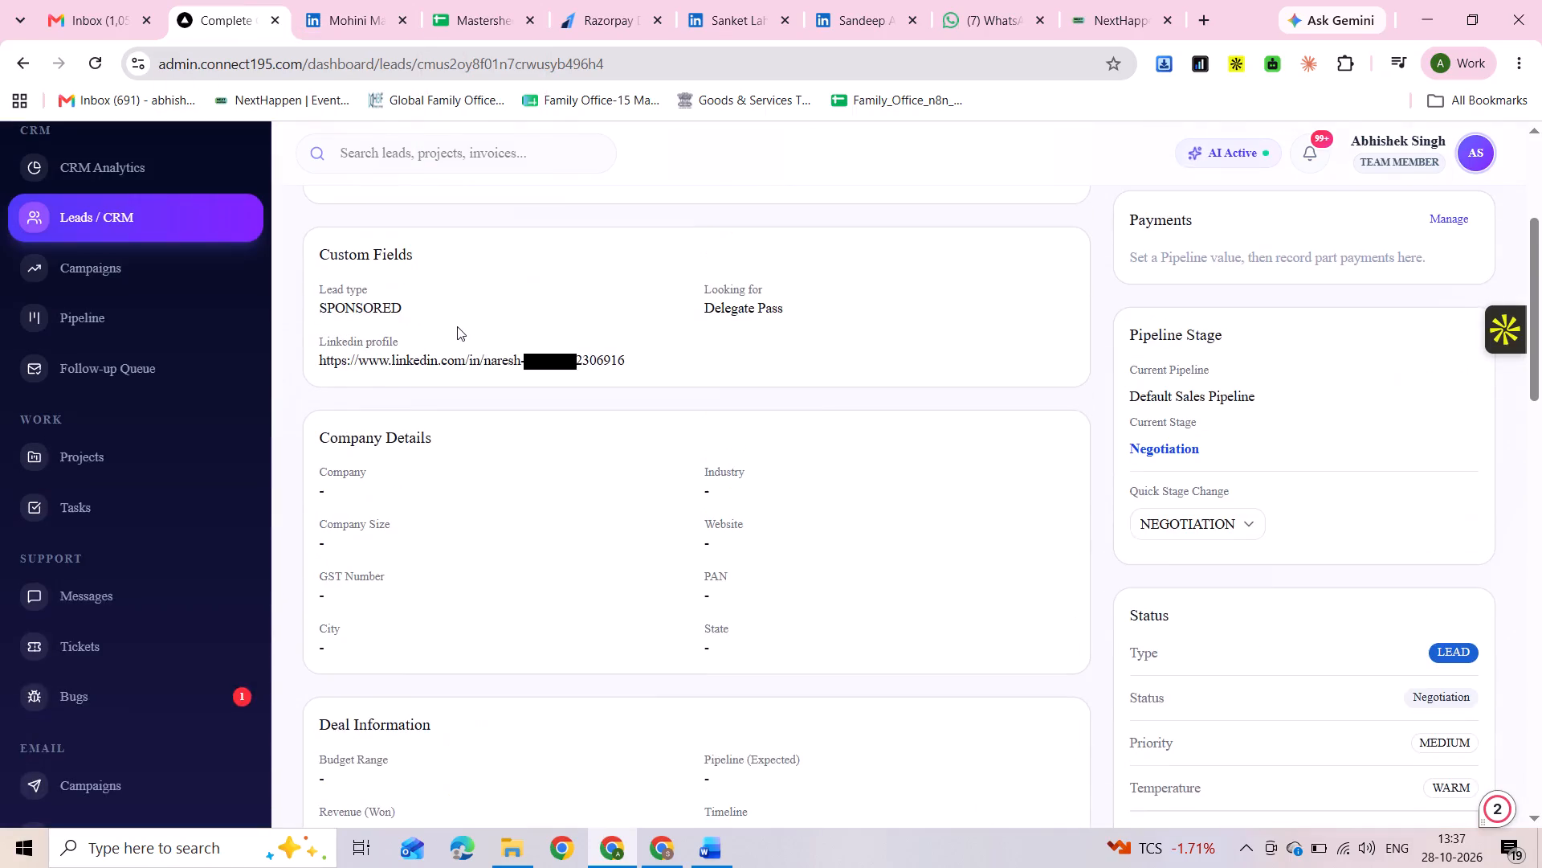